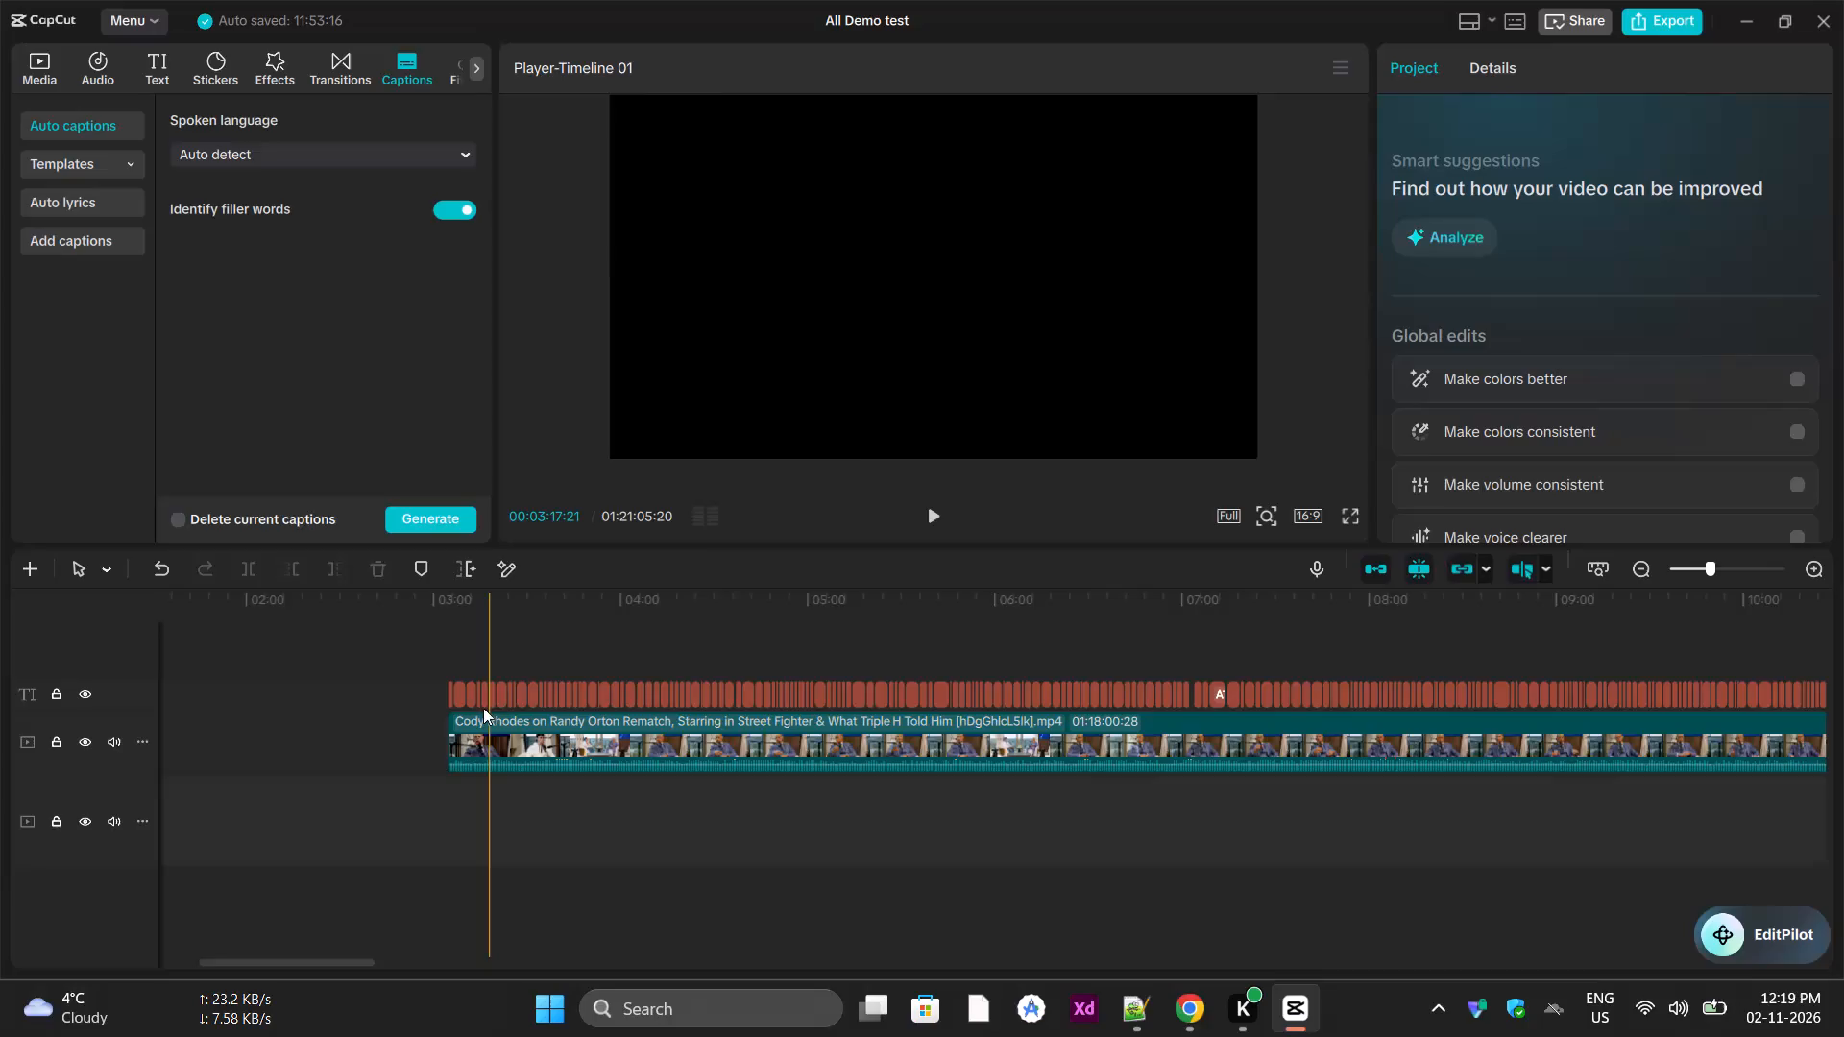
Select the caption "the the high lifestyle that came with it" and apply the bold white "THE" Classic text template to all main captions.
scroll(451, 716, up, 20)
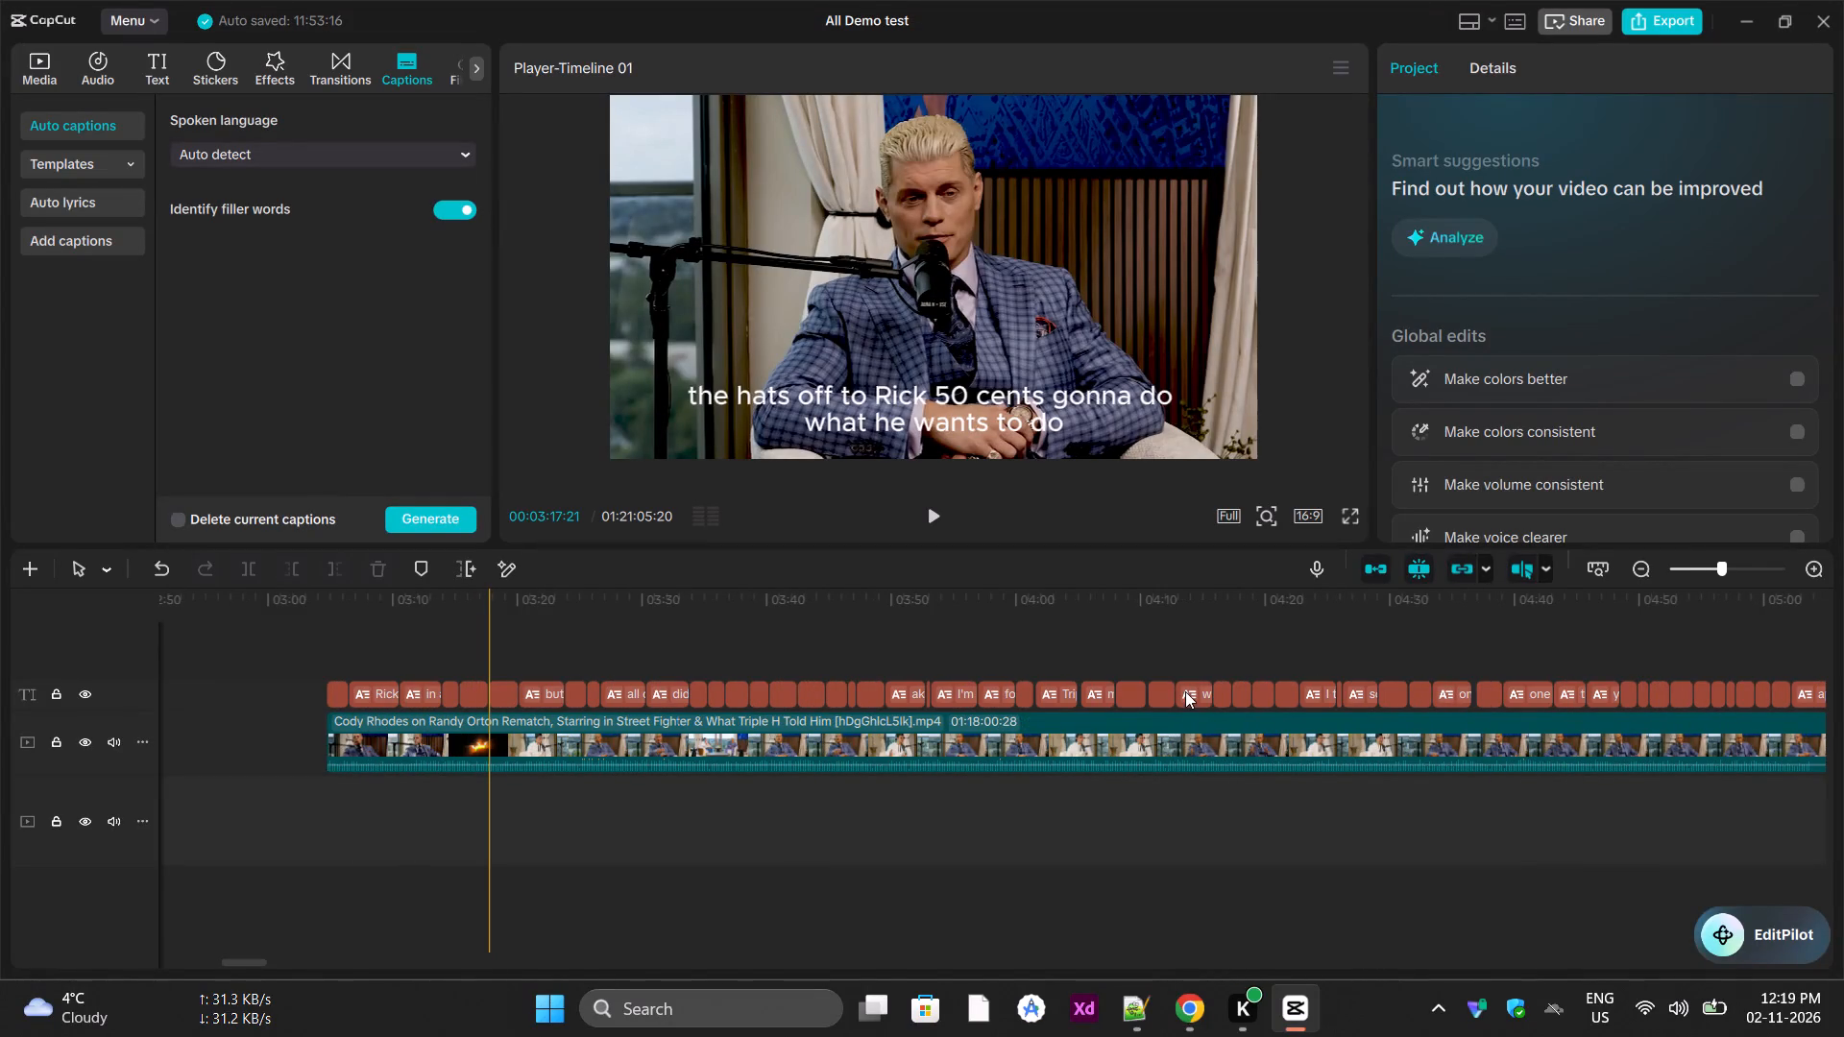
ctrl+scroll(456, 700, up, 6)
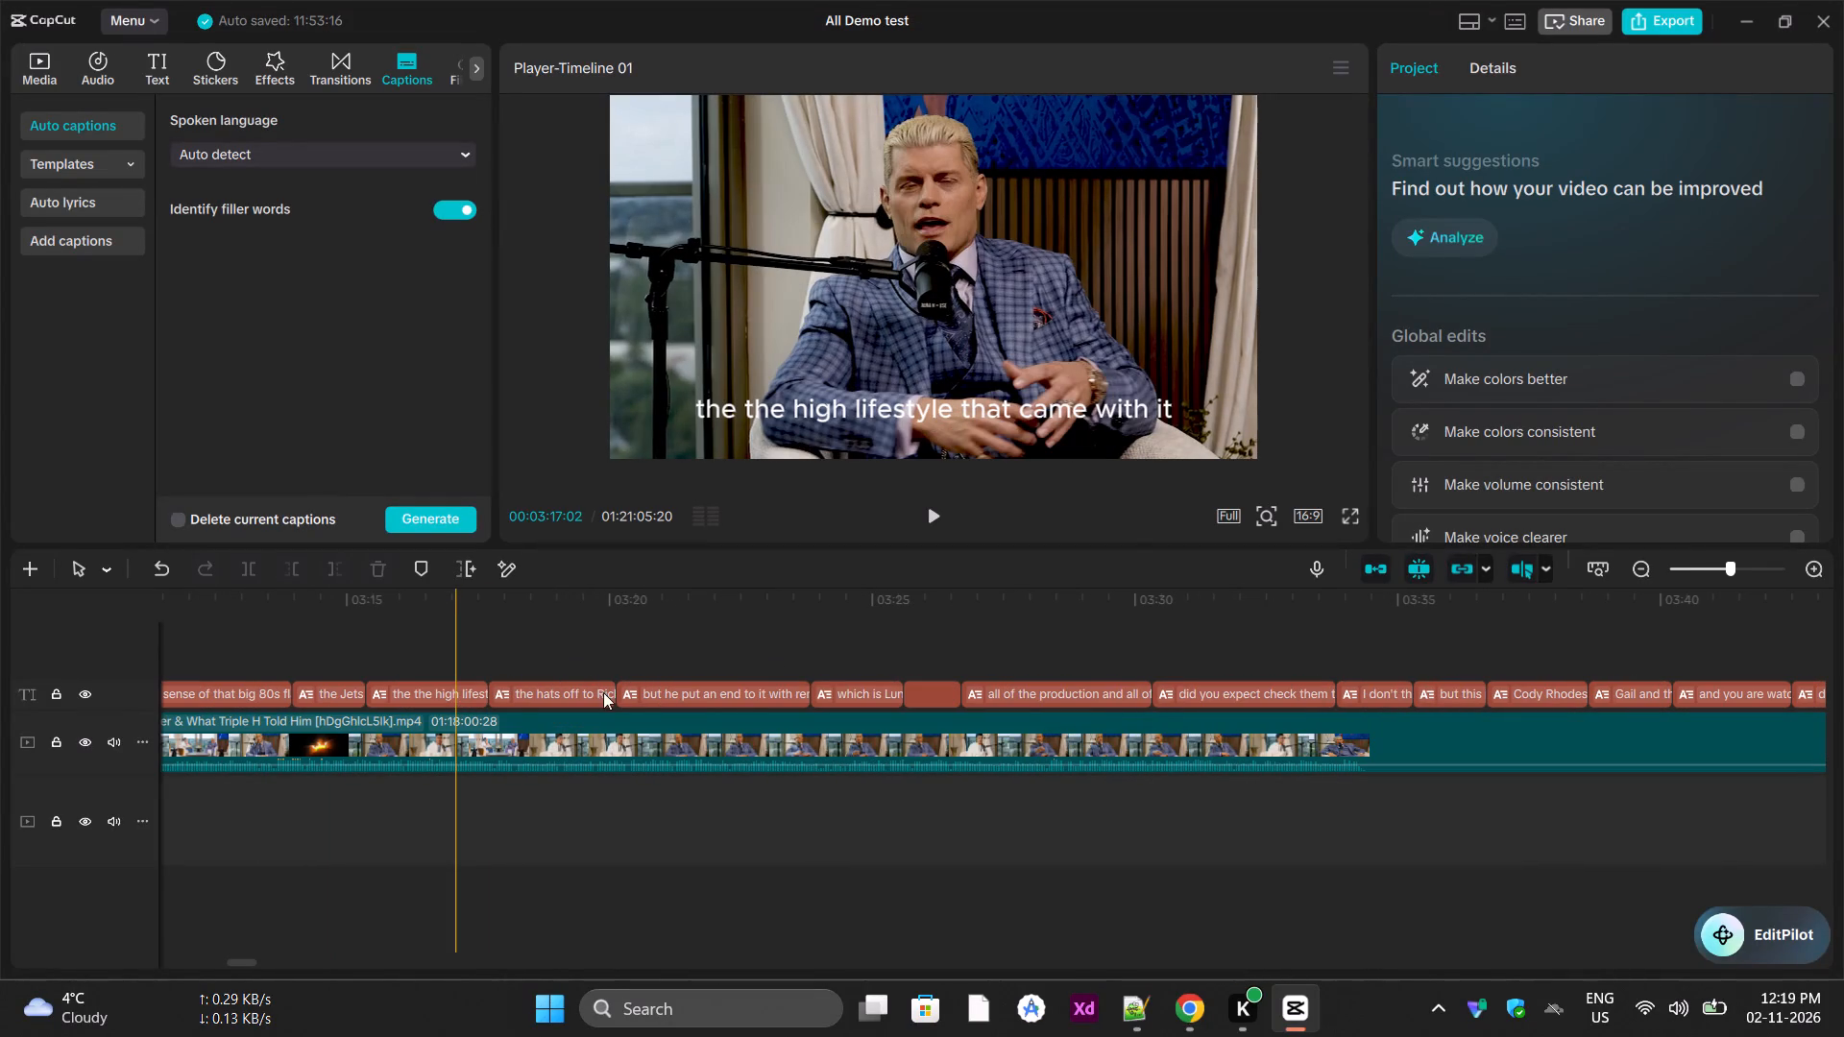
click(400, 694)
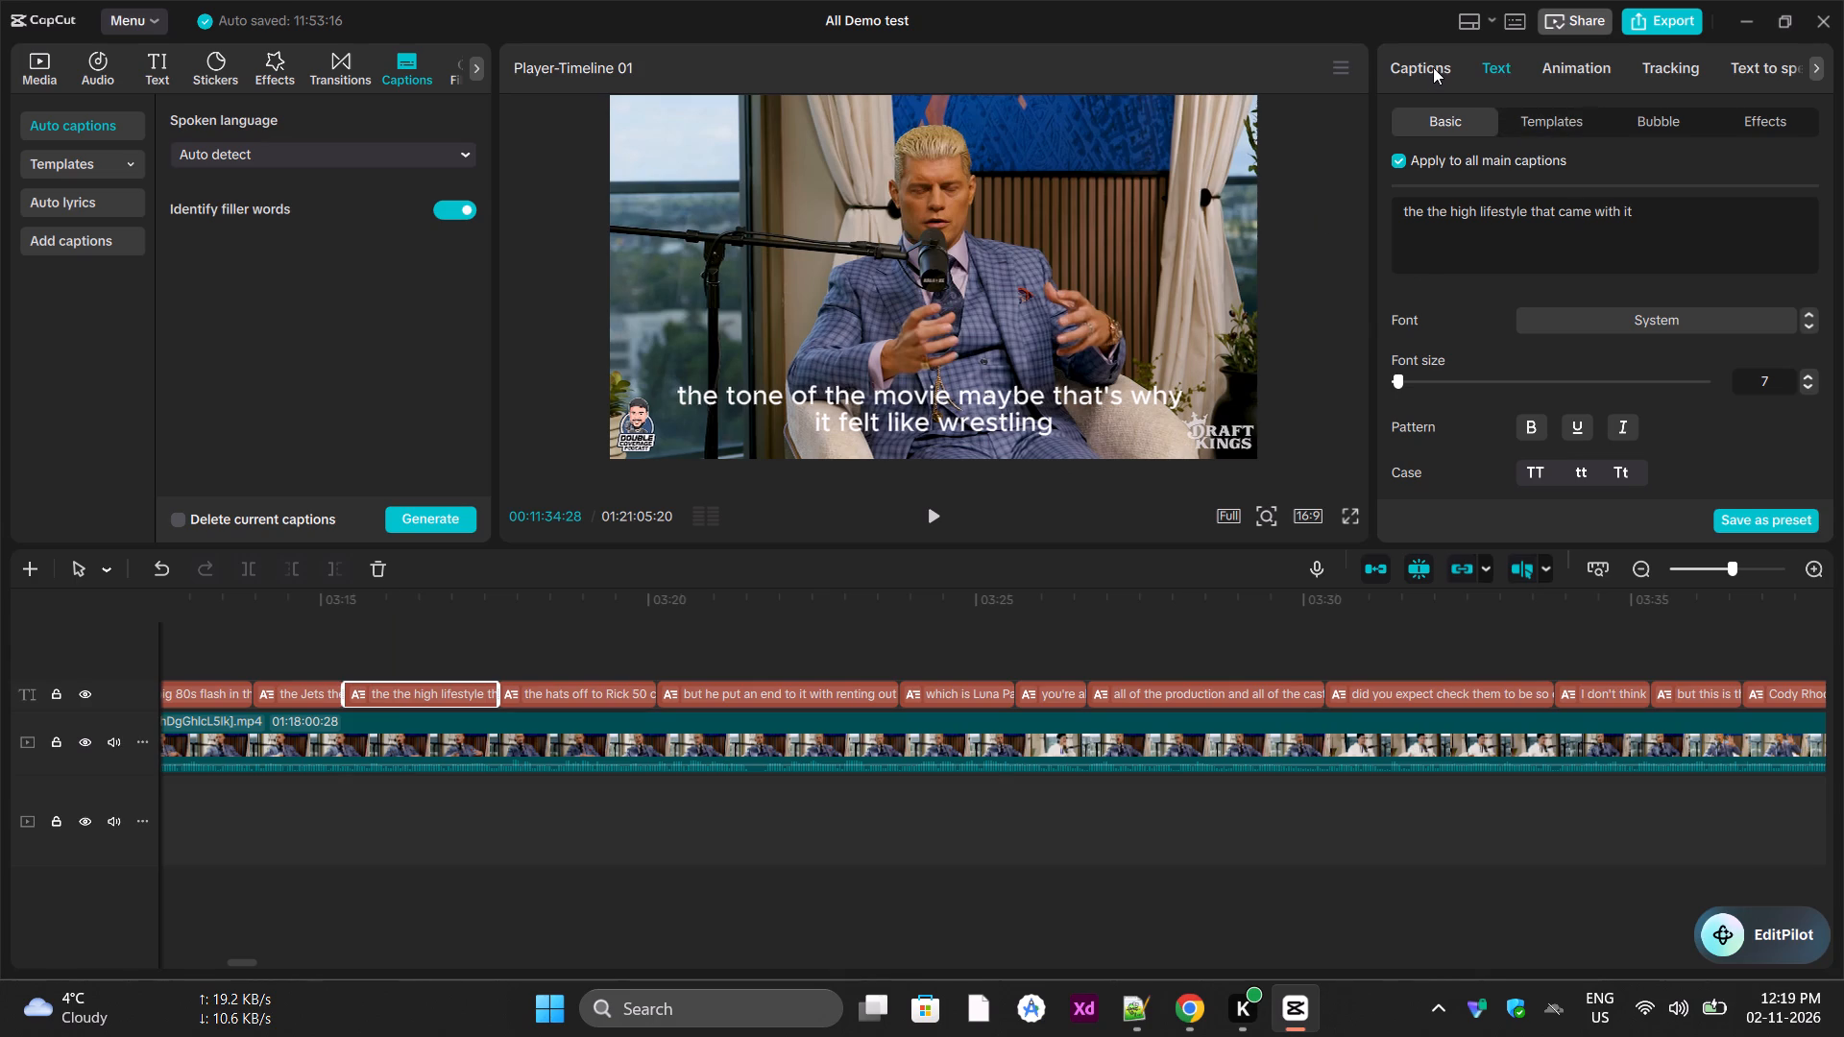
click(1546, 122)
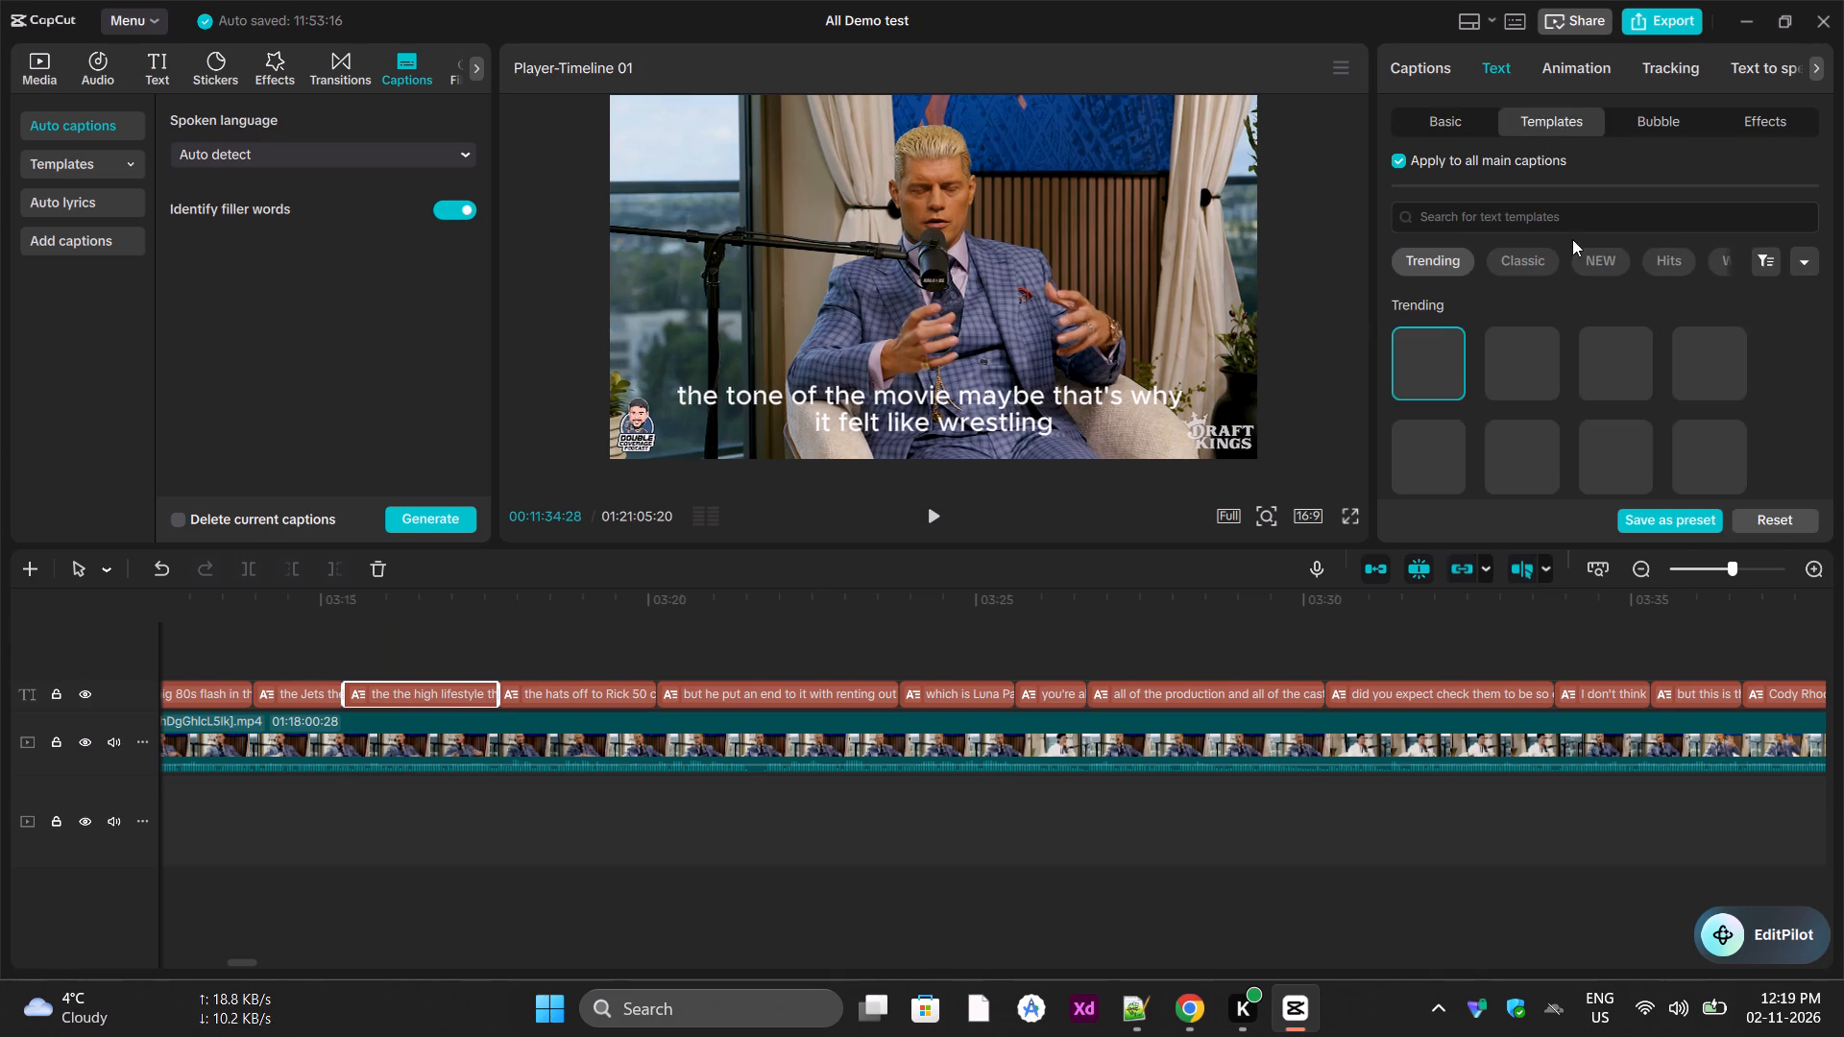
click(1531, 267)
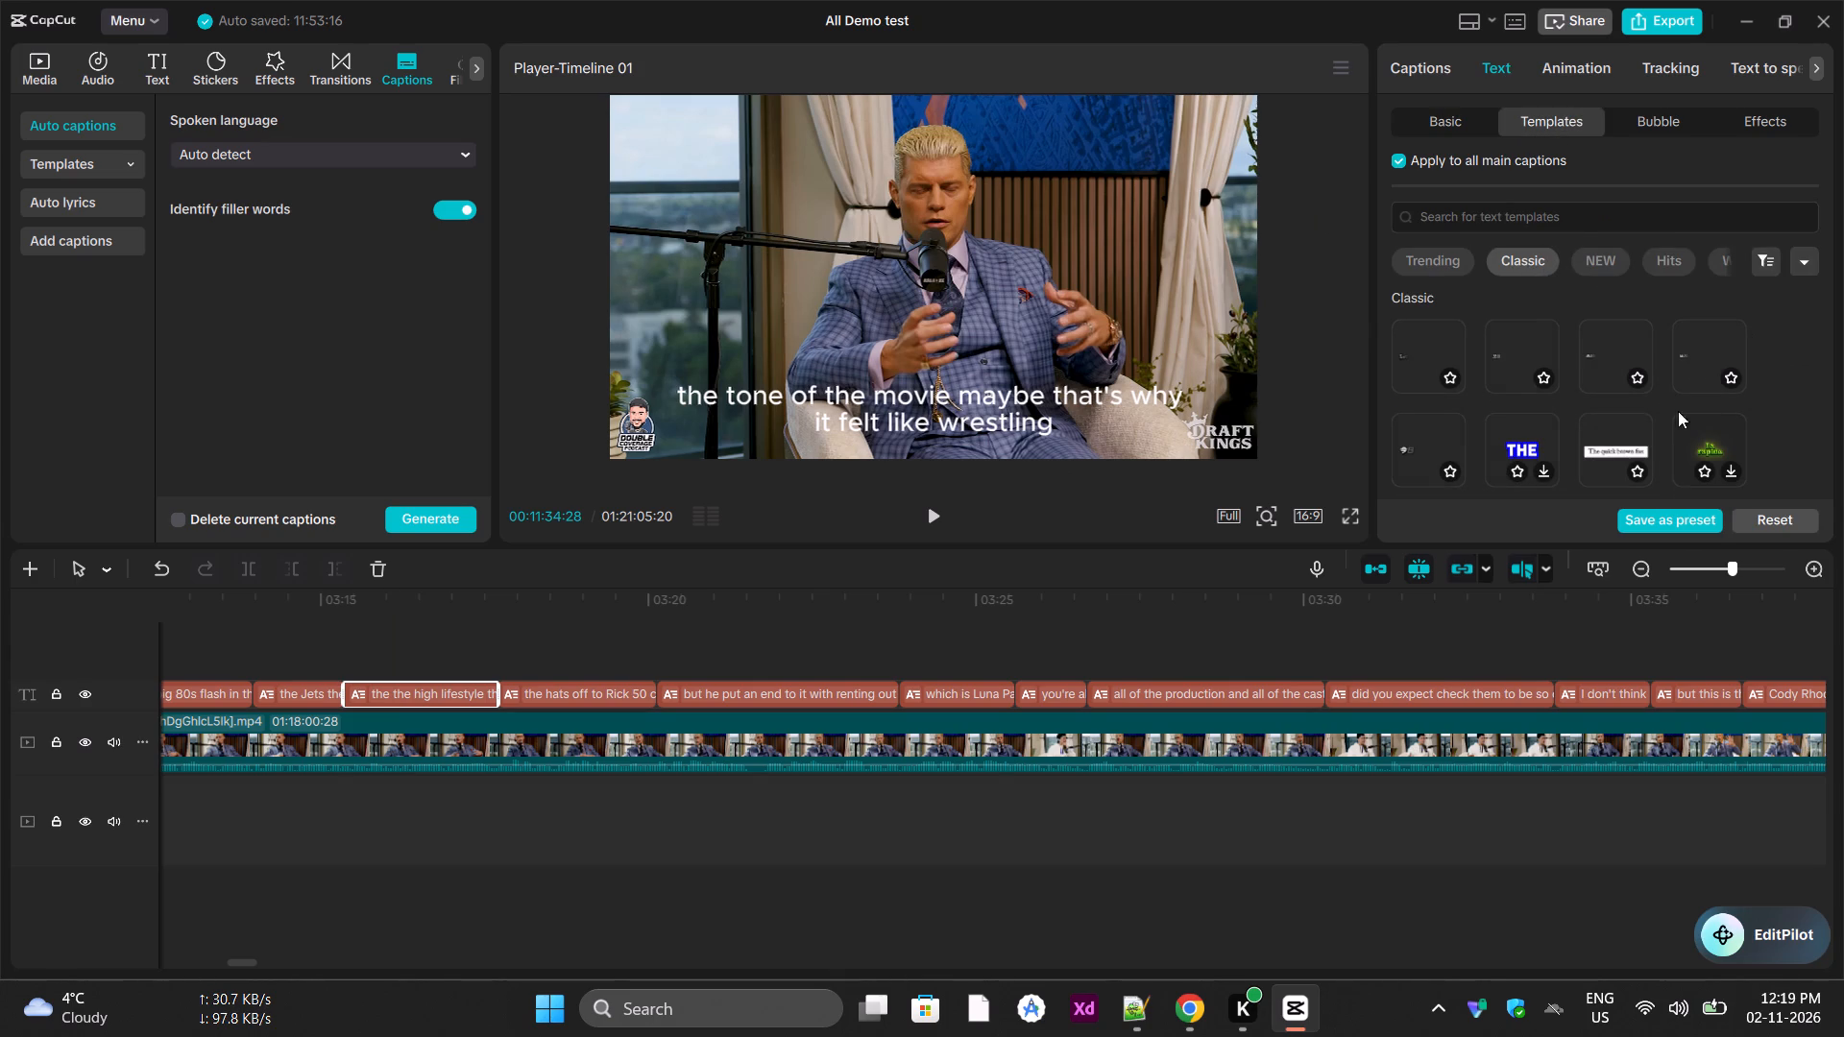
scroll(1580, 421, down, 5)
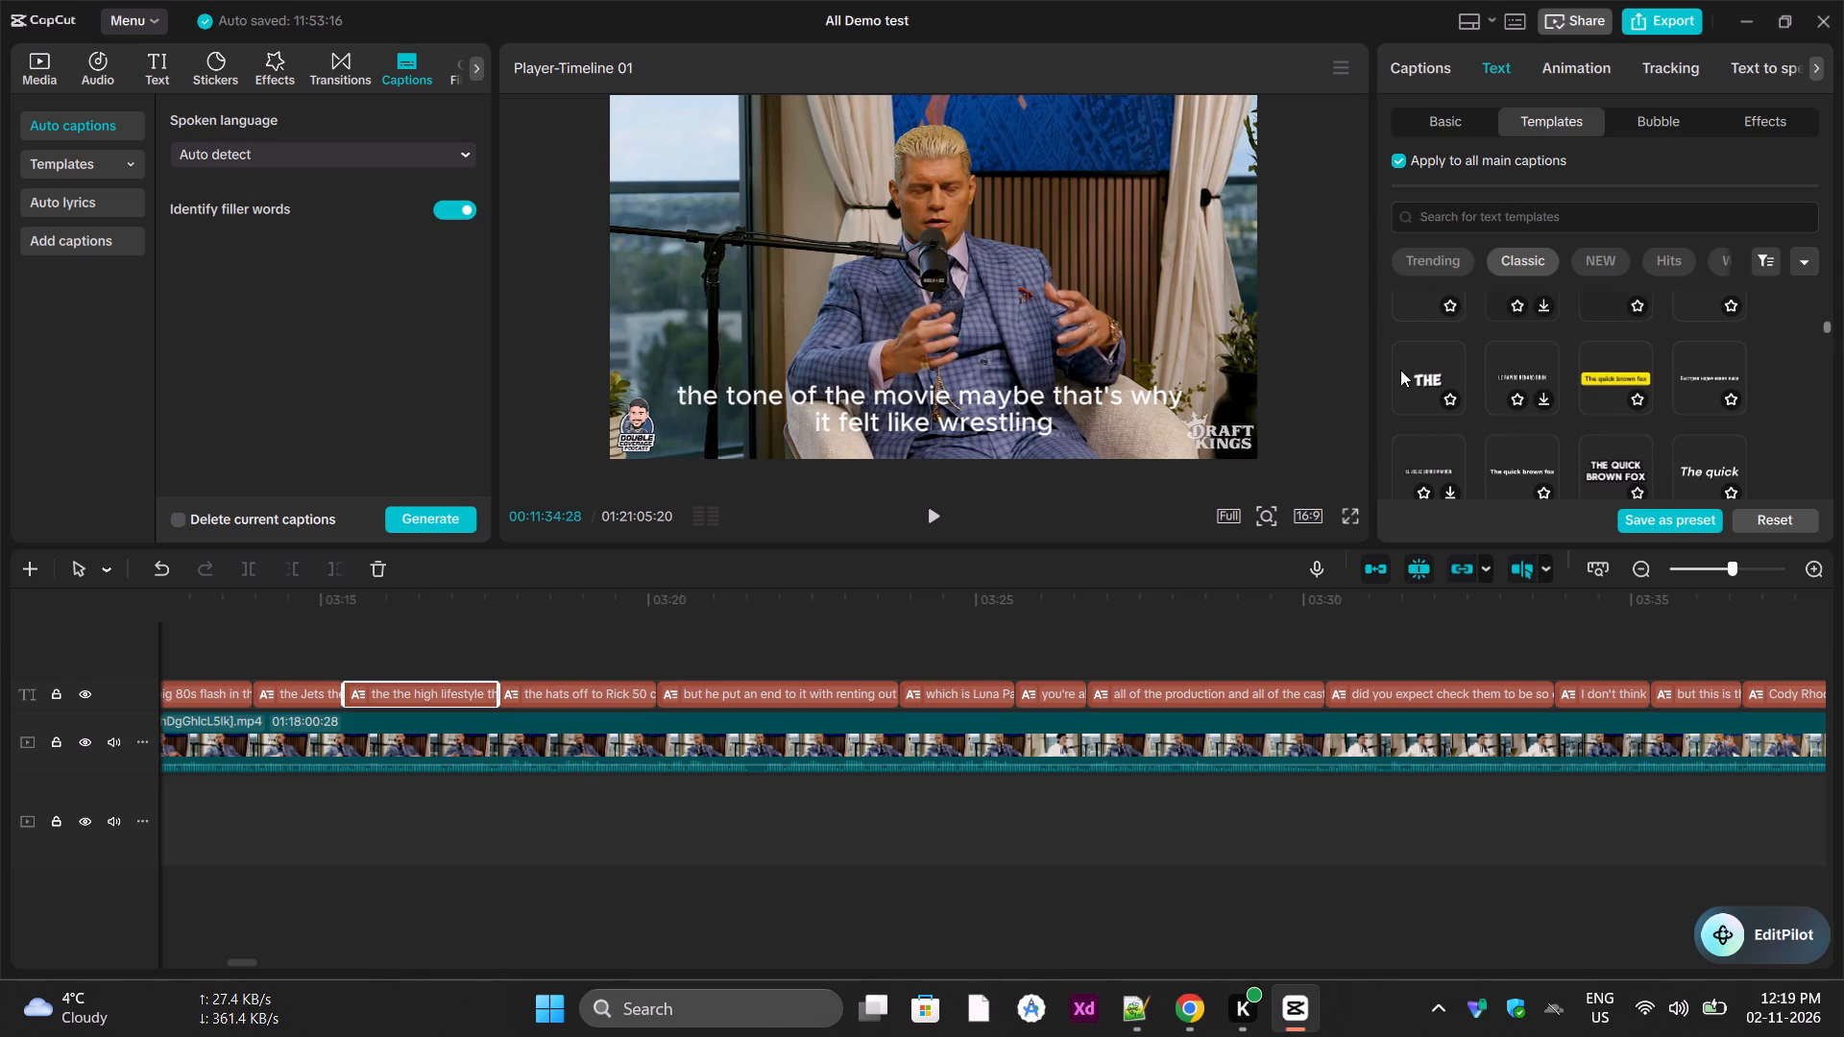
click(1413, 369)
click(1166, 845)
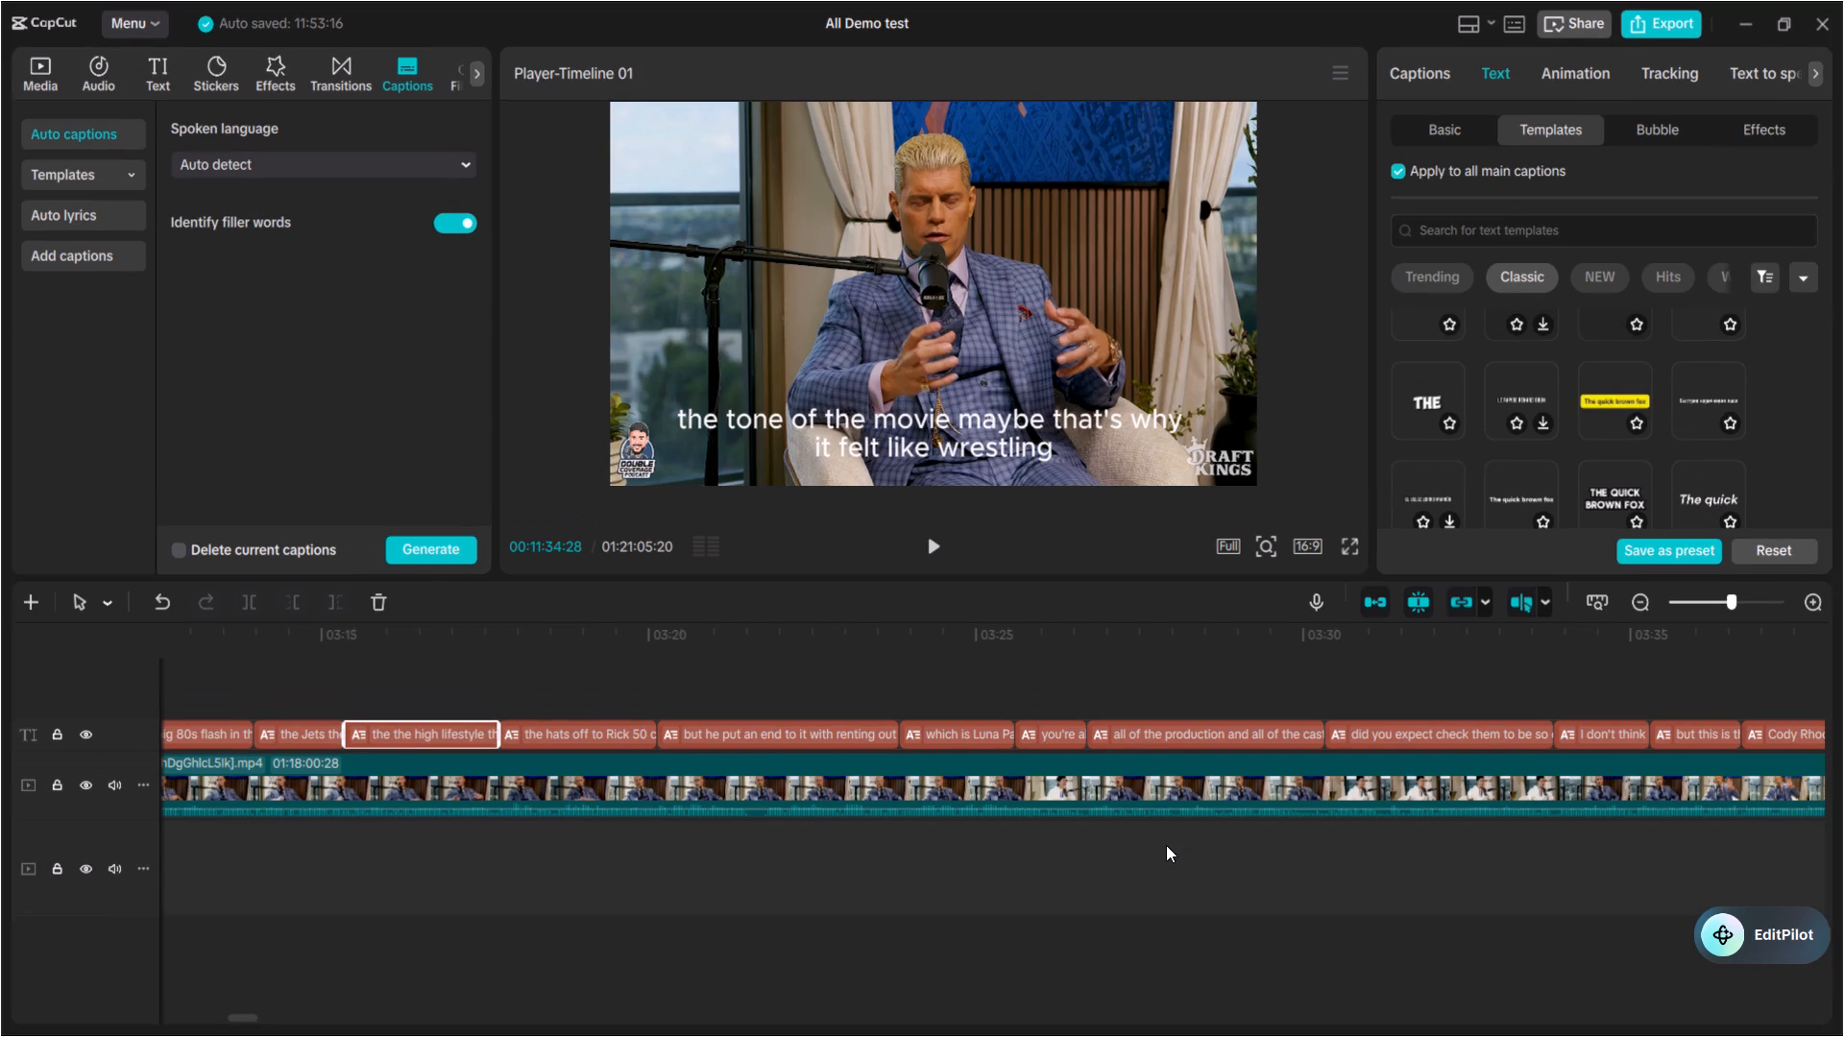
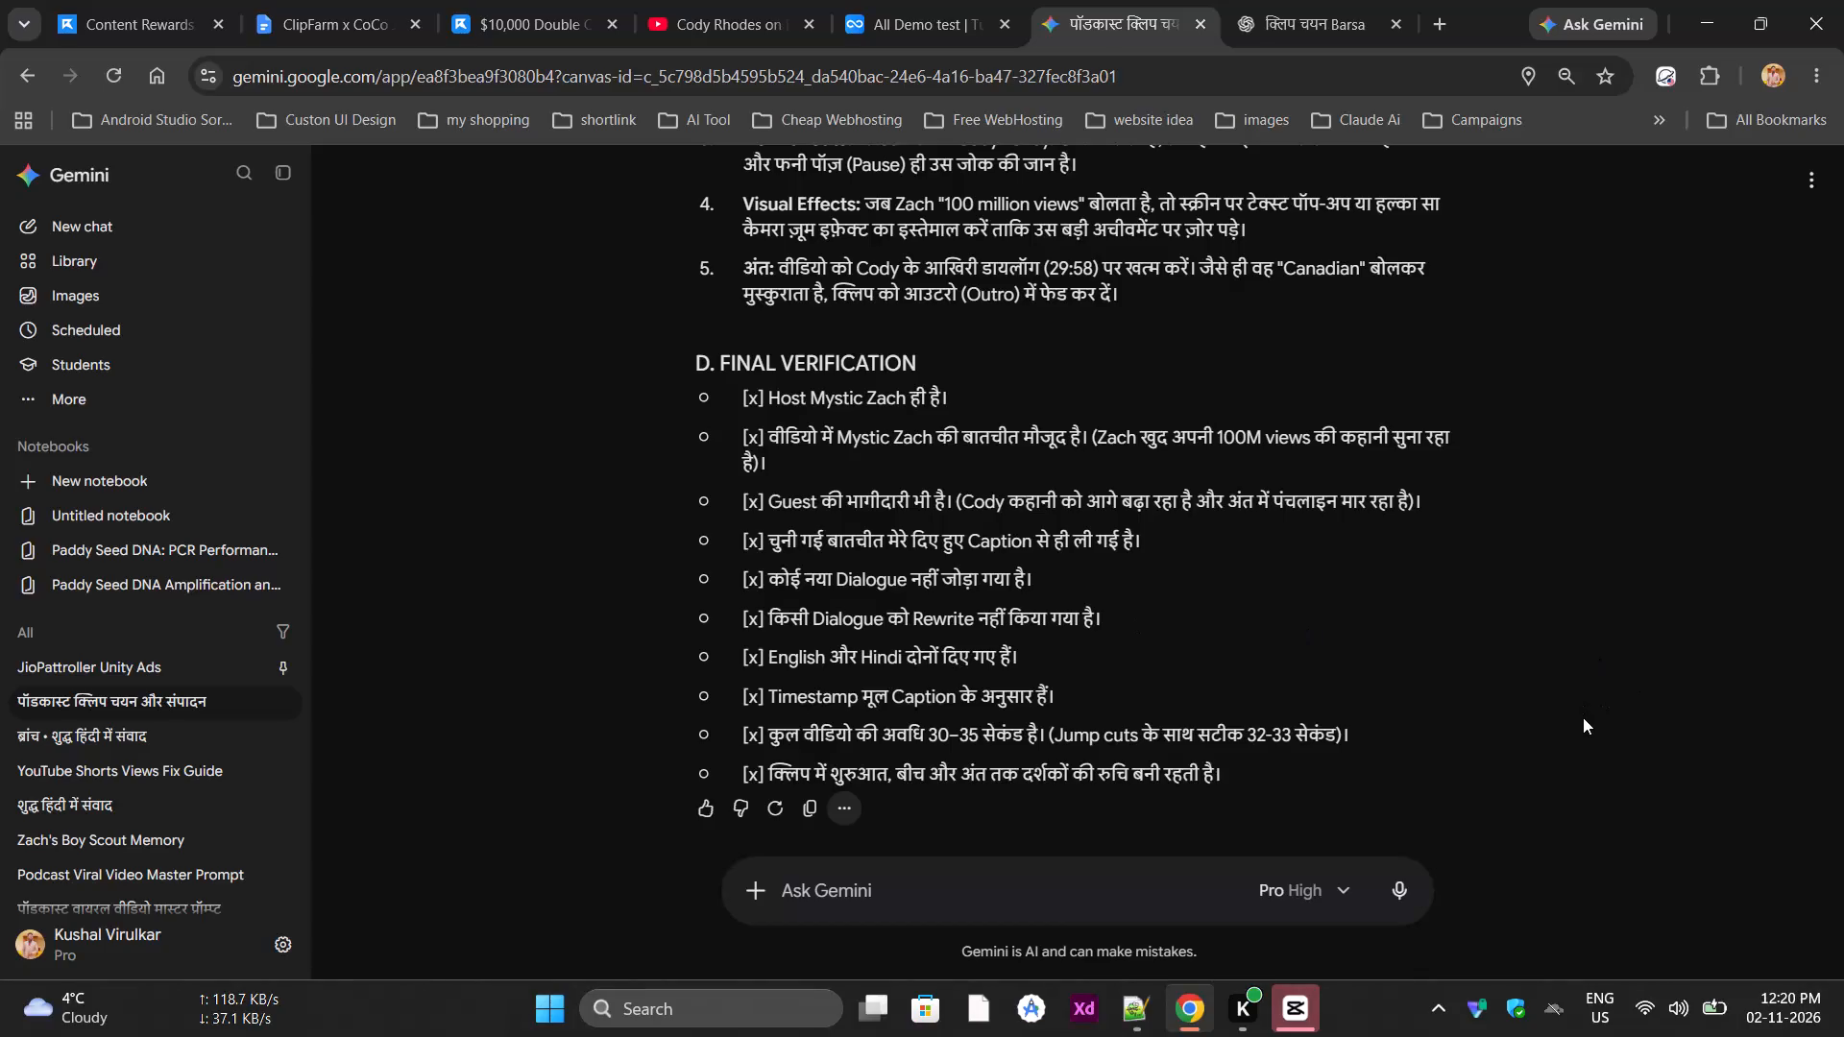
click(1584, 716)
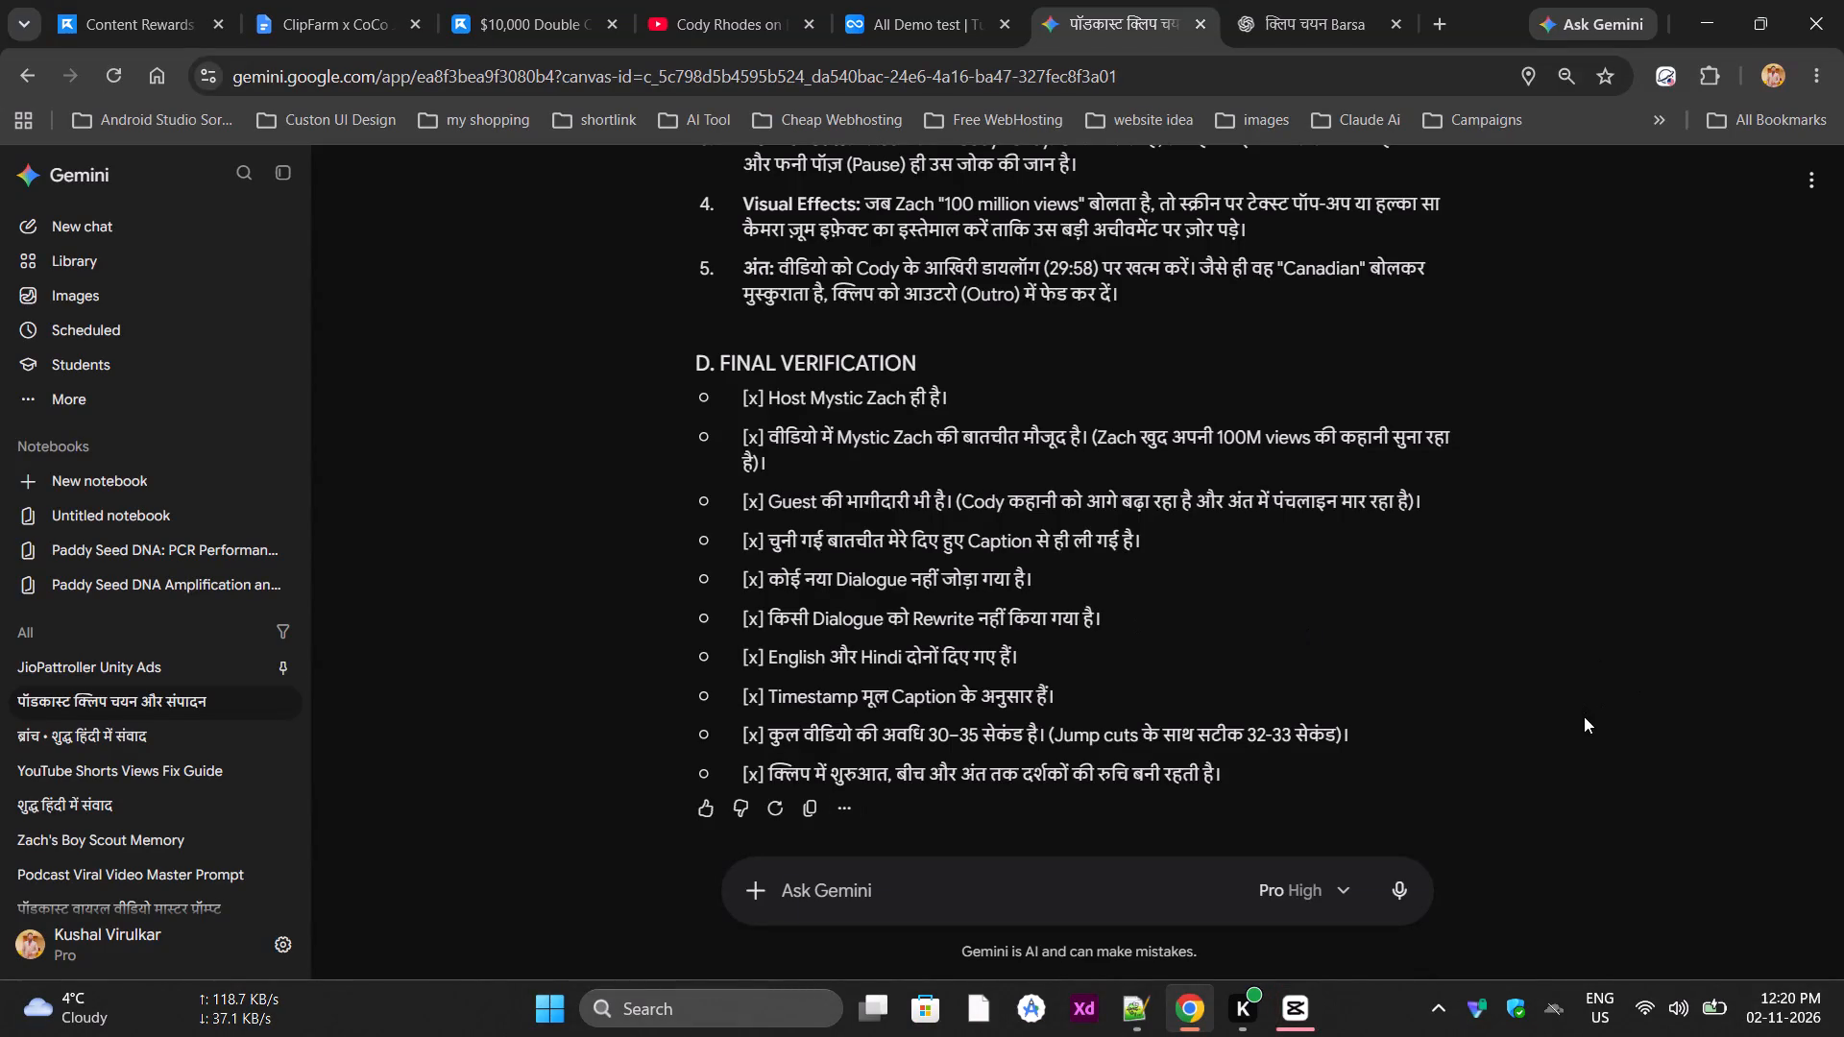
key(alt+Tab)
key(alt+Tab)
key(alt+Tab)
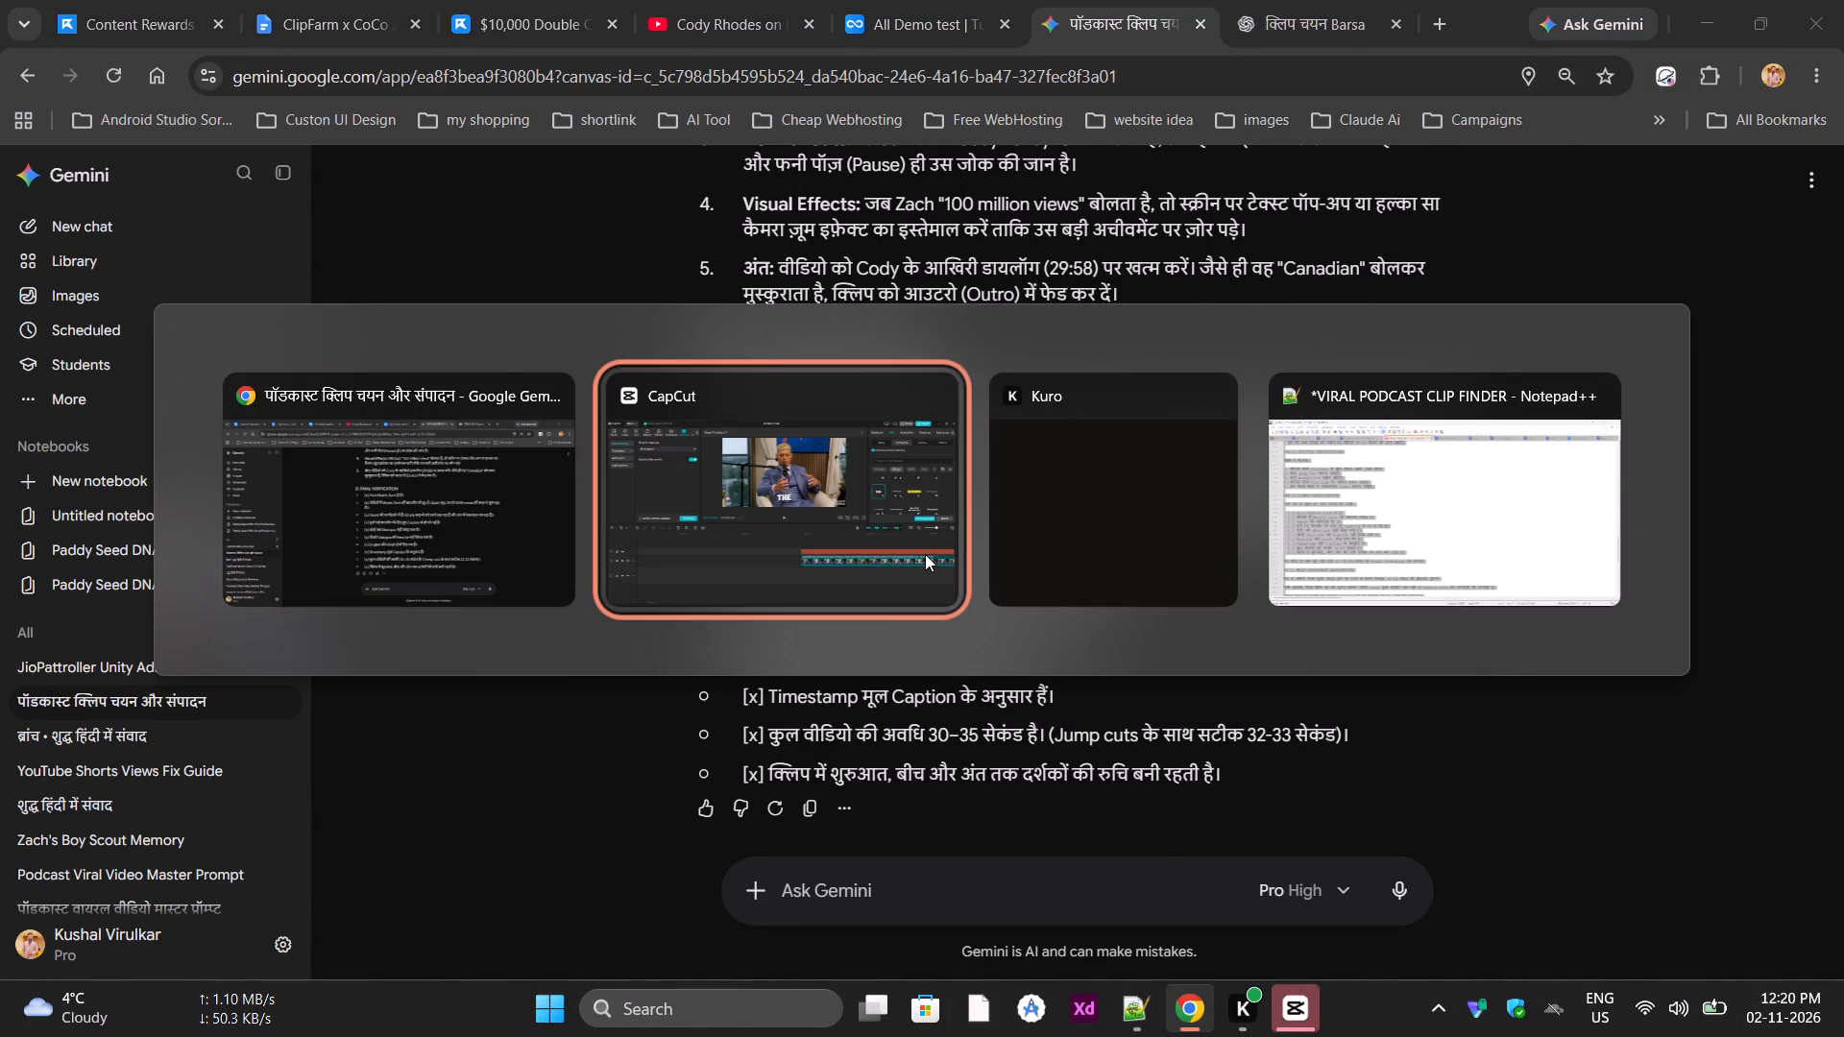
click(1086, 694)
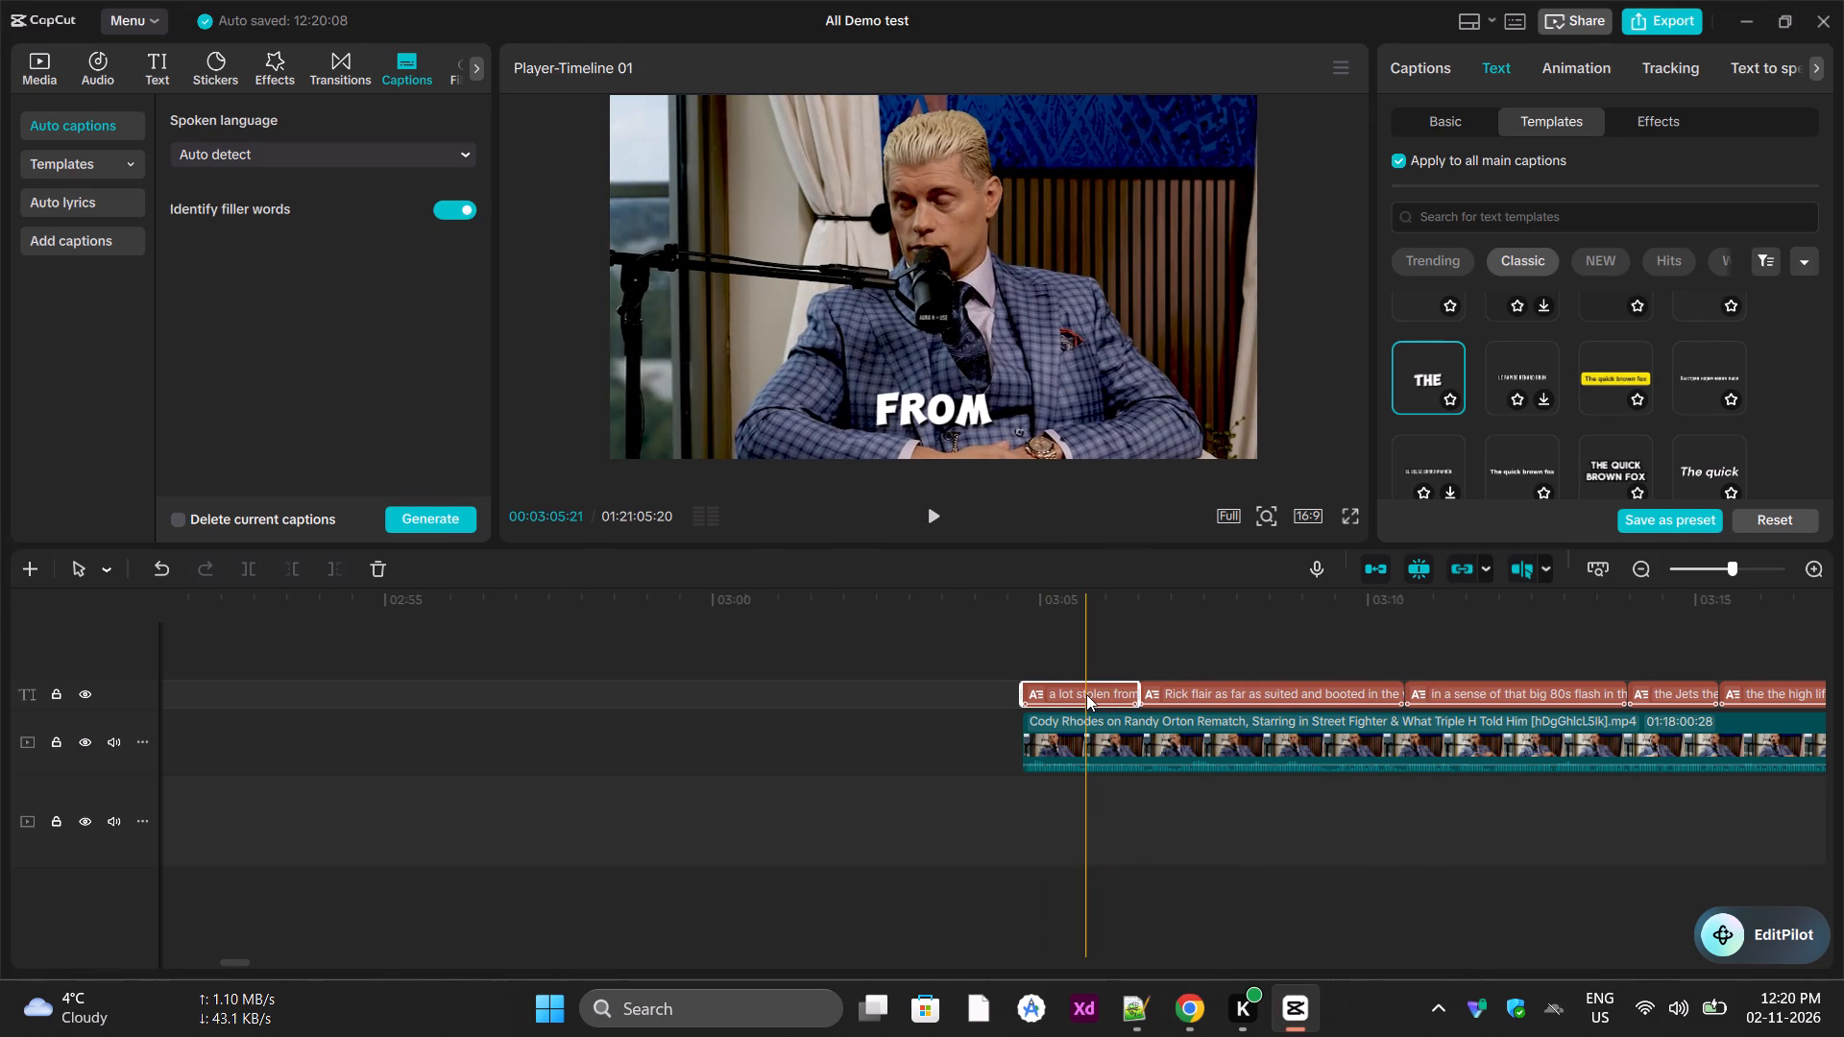
ctrl+scroll(1145, 698, up, 7)
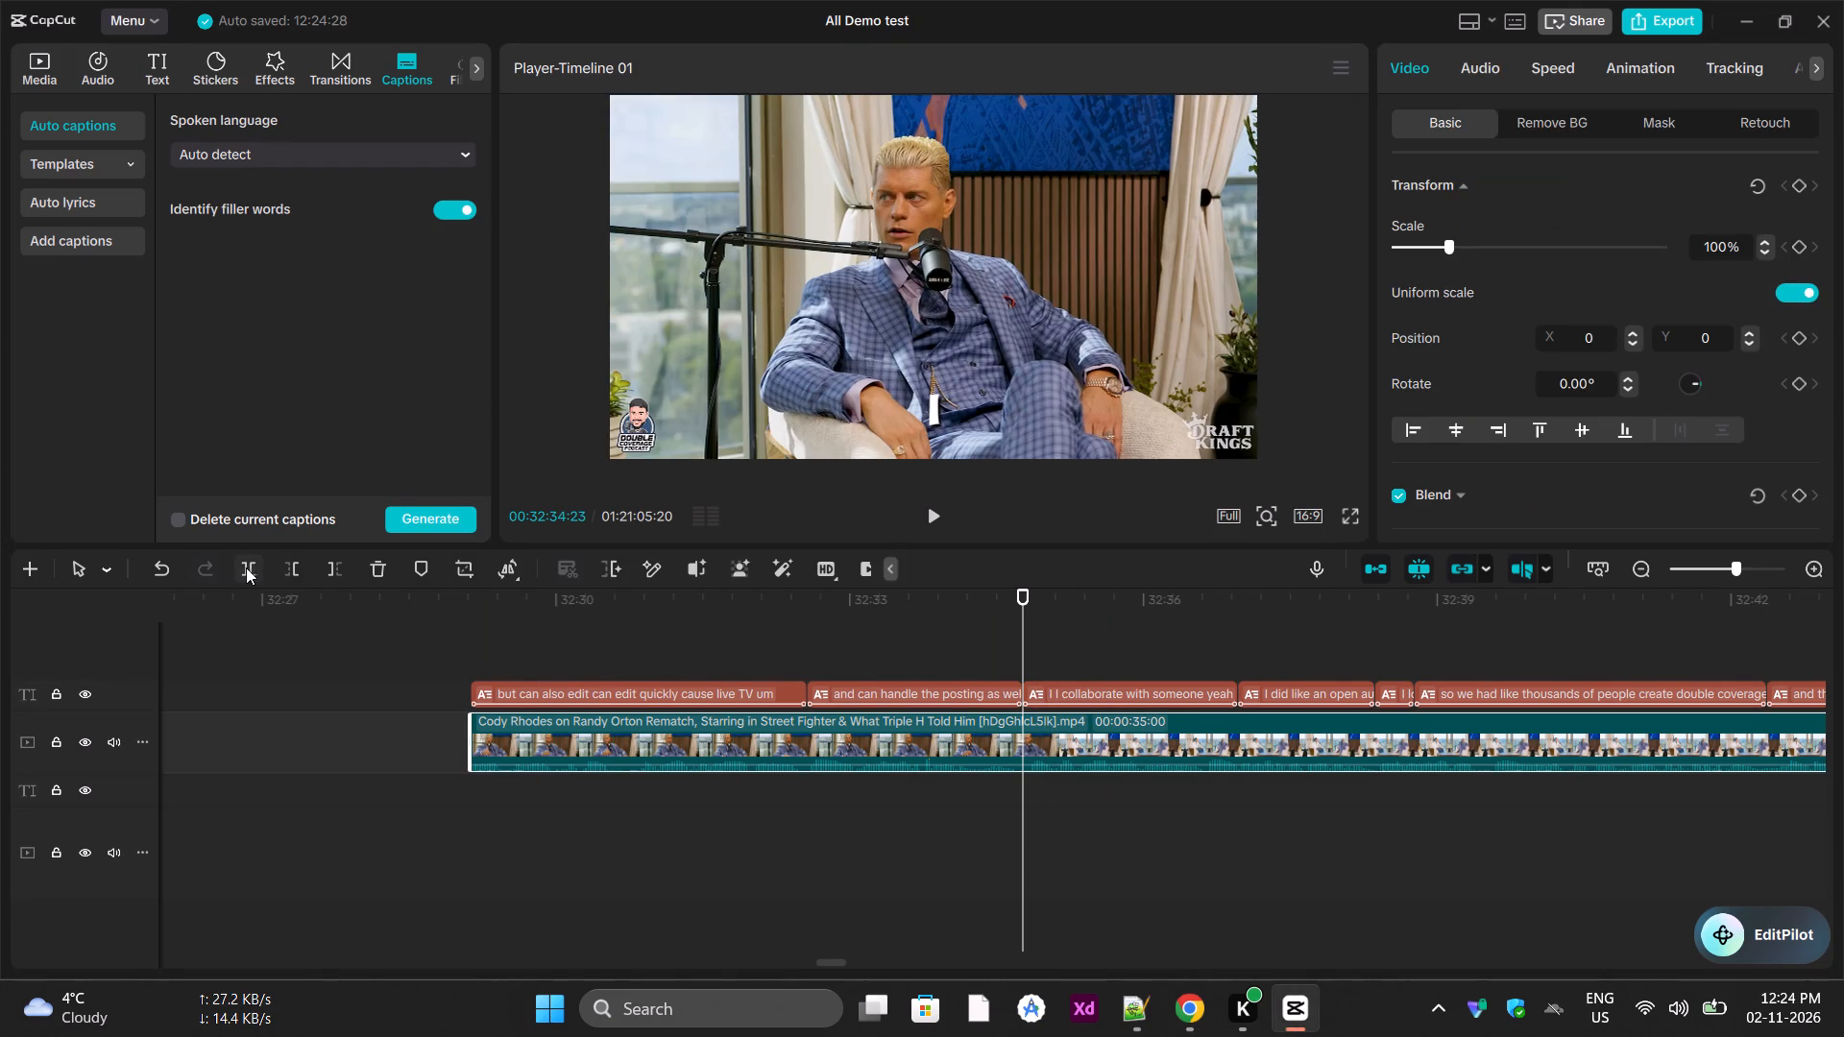
click(248, 567)
Move the clip from "I collaborate with someone" to "he's Canadian yeah" with its captions onto the main track, directly after the opening clip.
ctrl+scroll(1085, 723, down, 4)
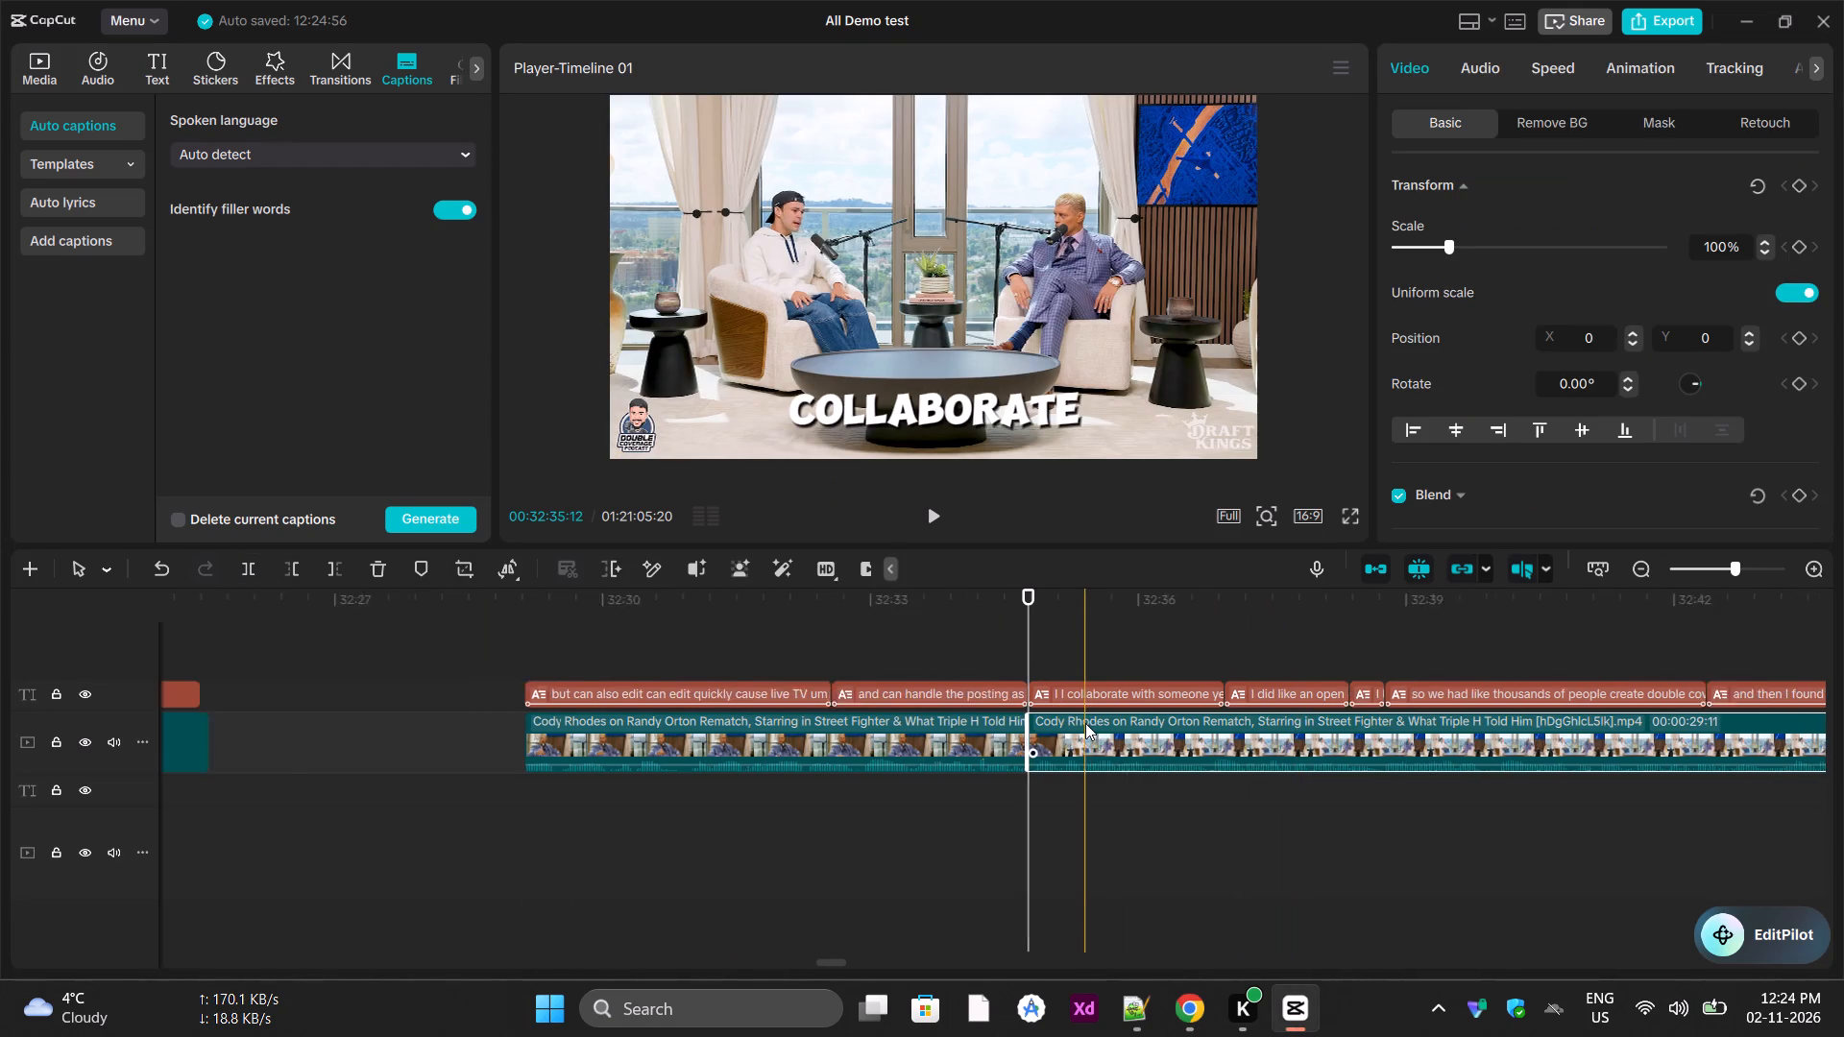
ctrl+scroll(1085, 723, down, 9)
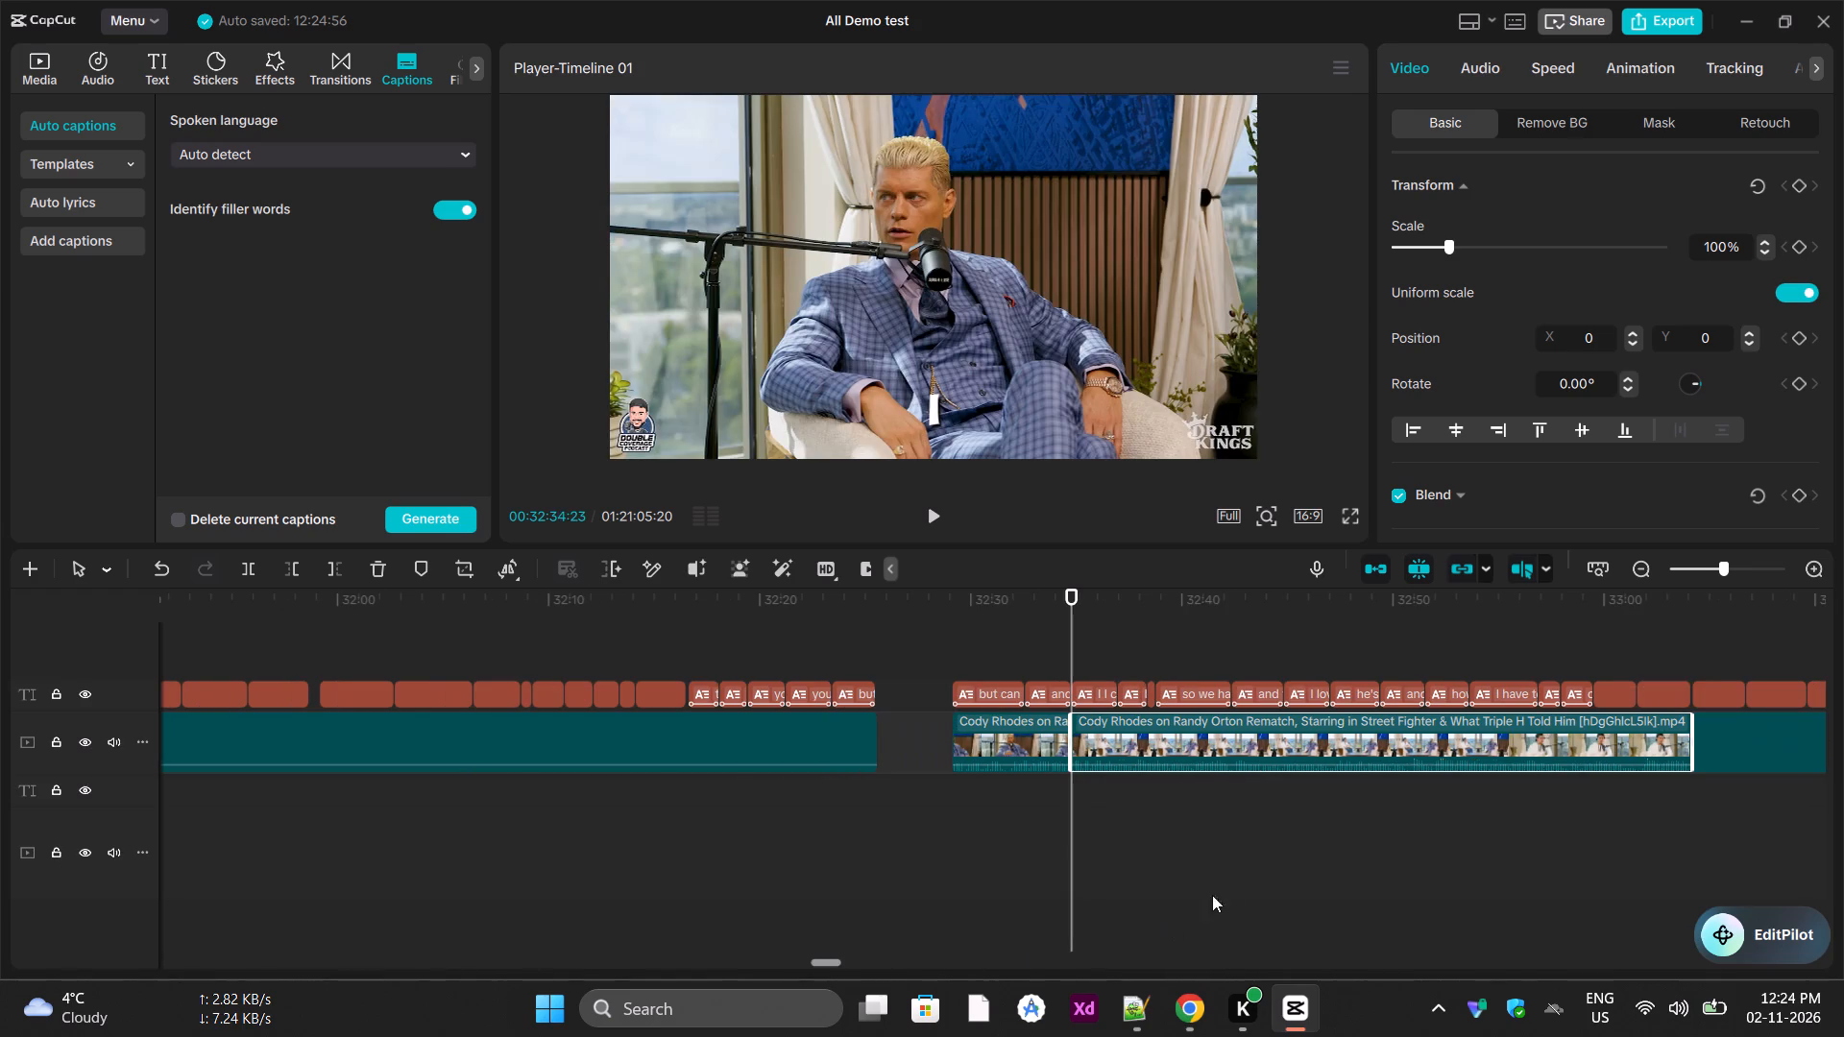
drag(1688, 797, 1649, 731)
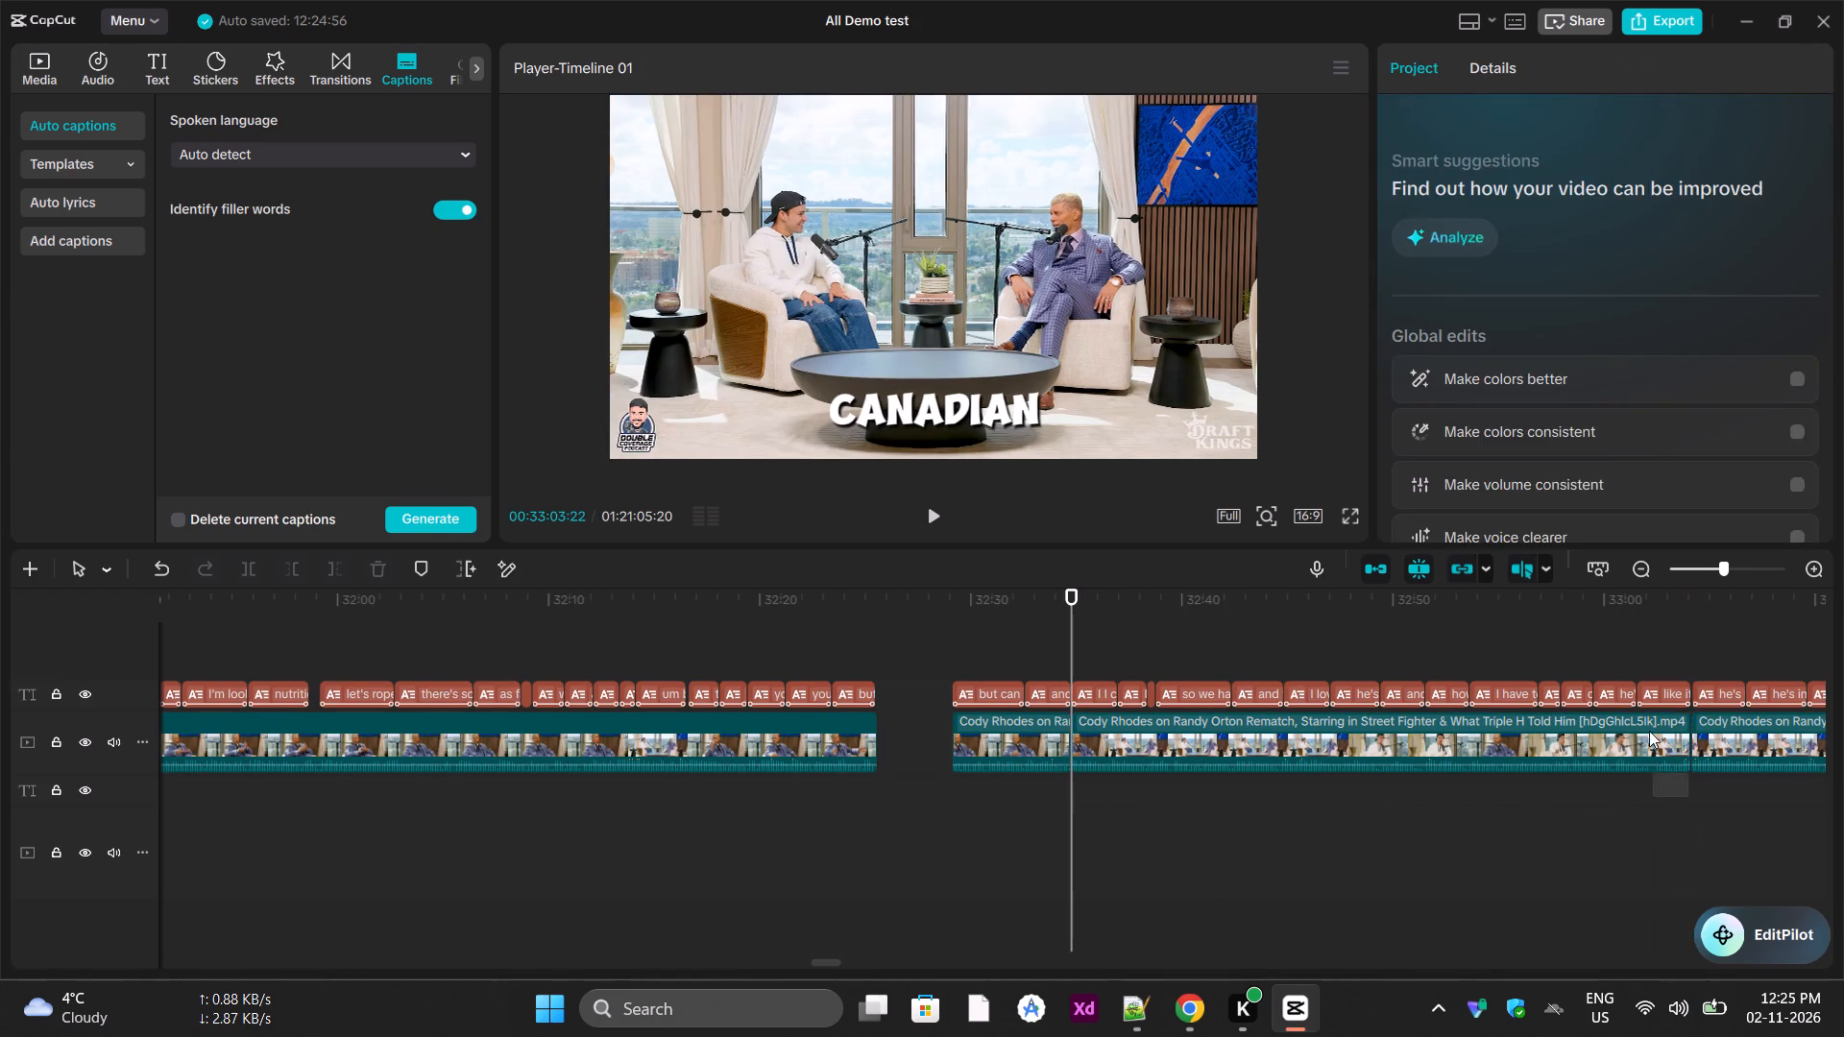
drag(1649, 731, 1088, 646)
drag(1108, 737, 404, 856)
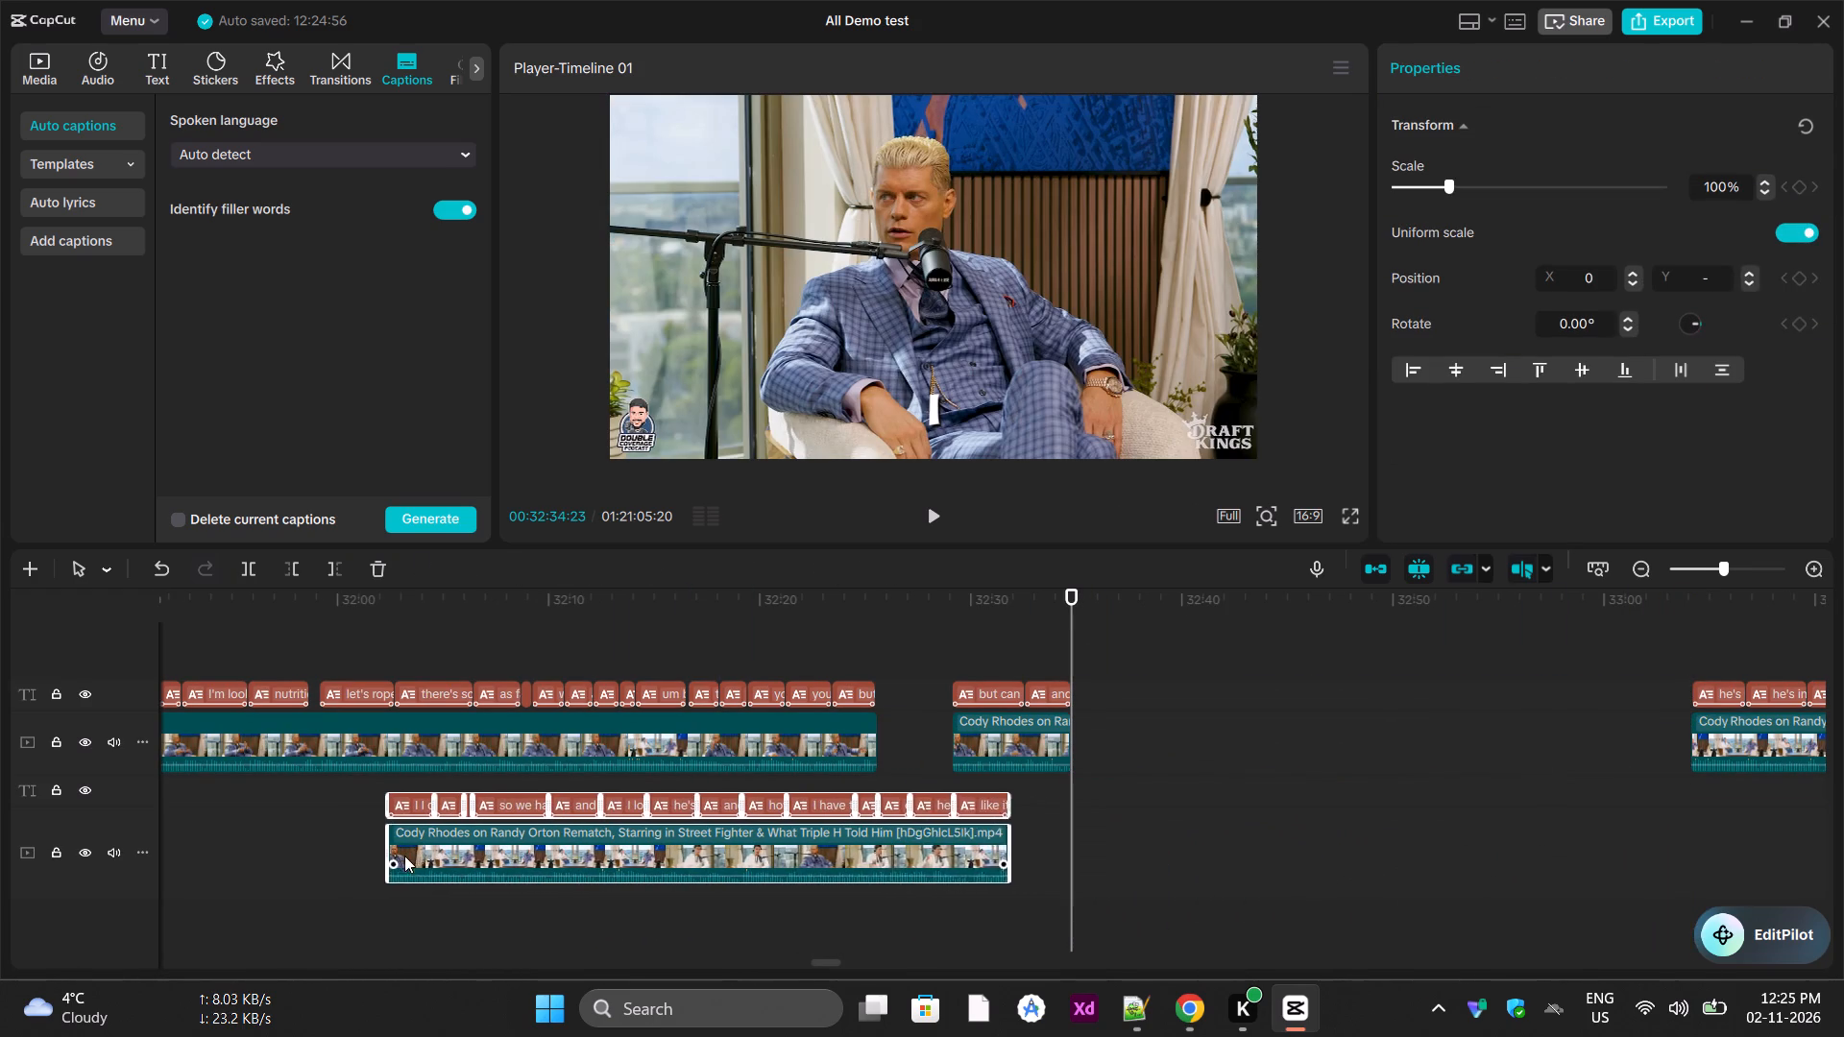
drag(404, 856, 383, 870)
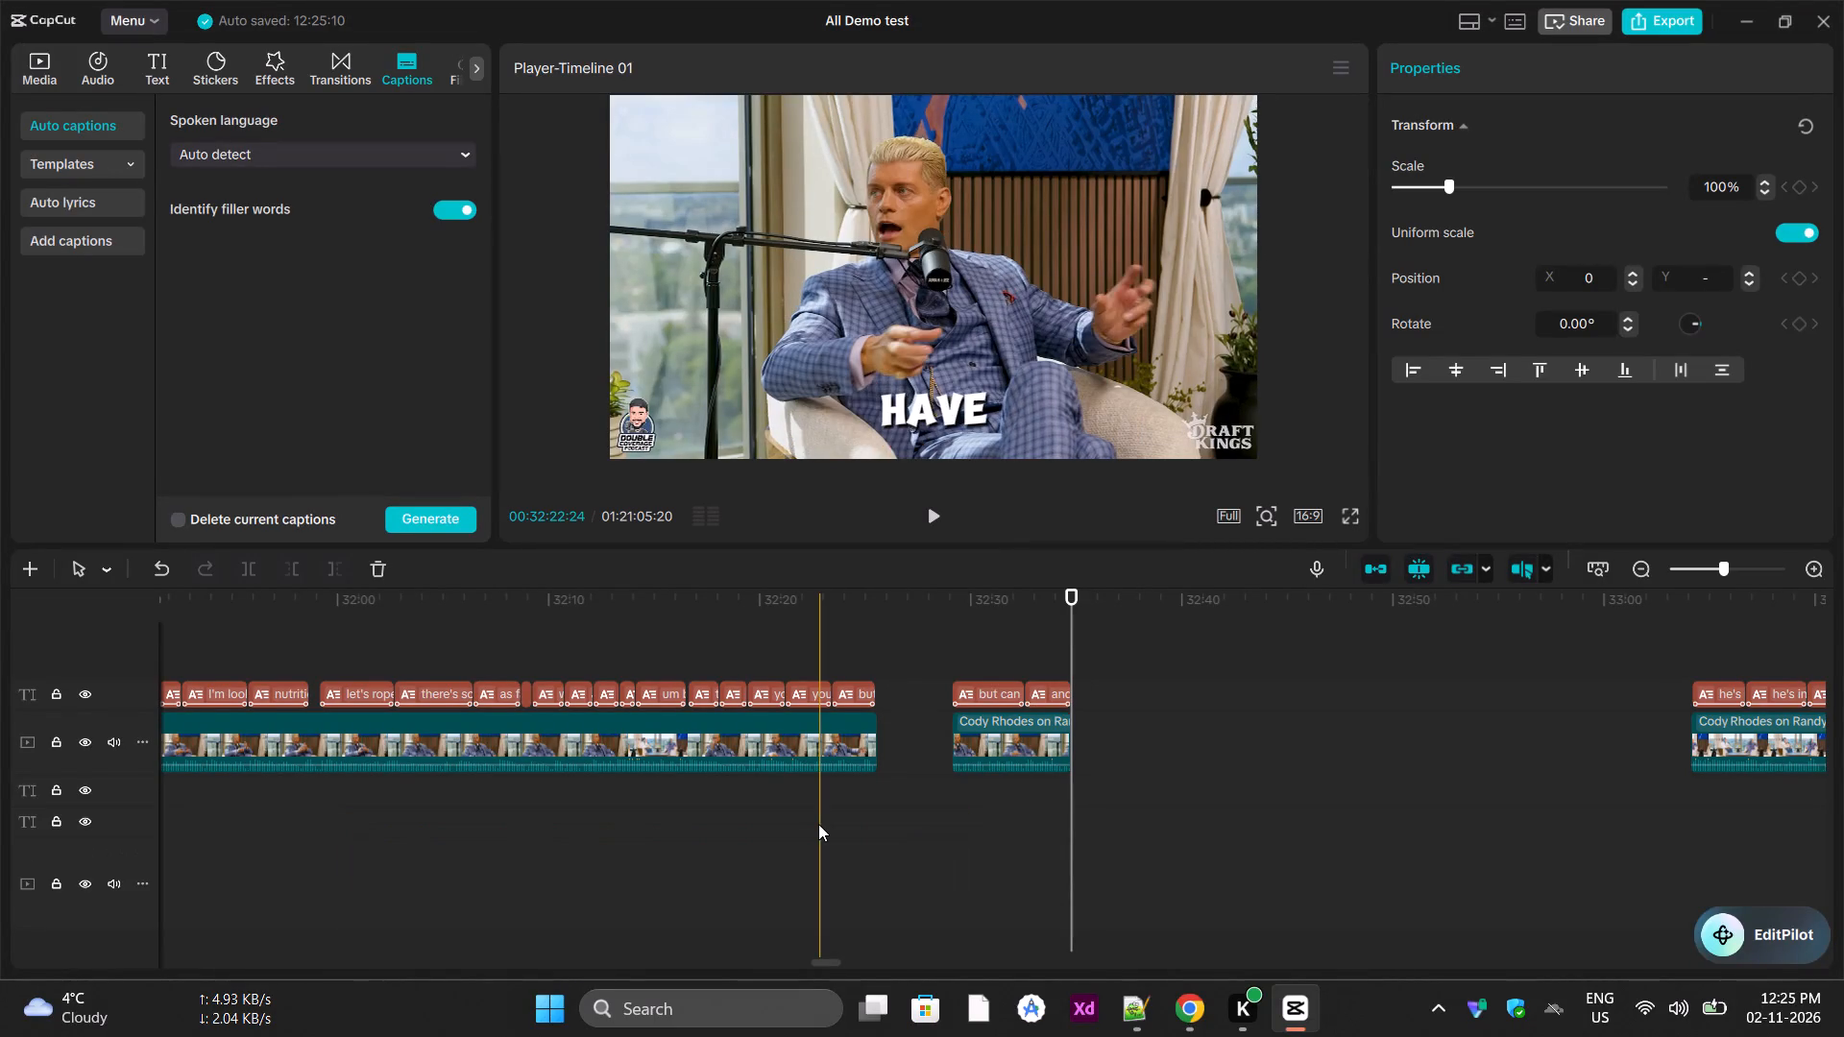
Play the assembled short clip from 00:00:00:00 to review how its passages run together.
drag(826, 961, 659, 964)
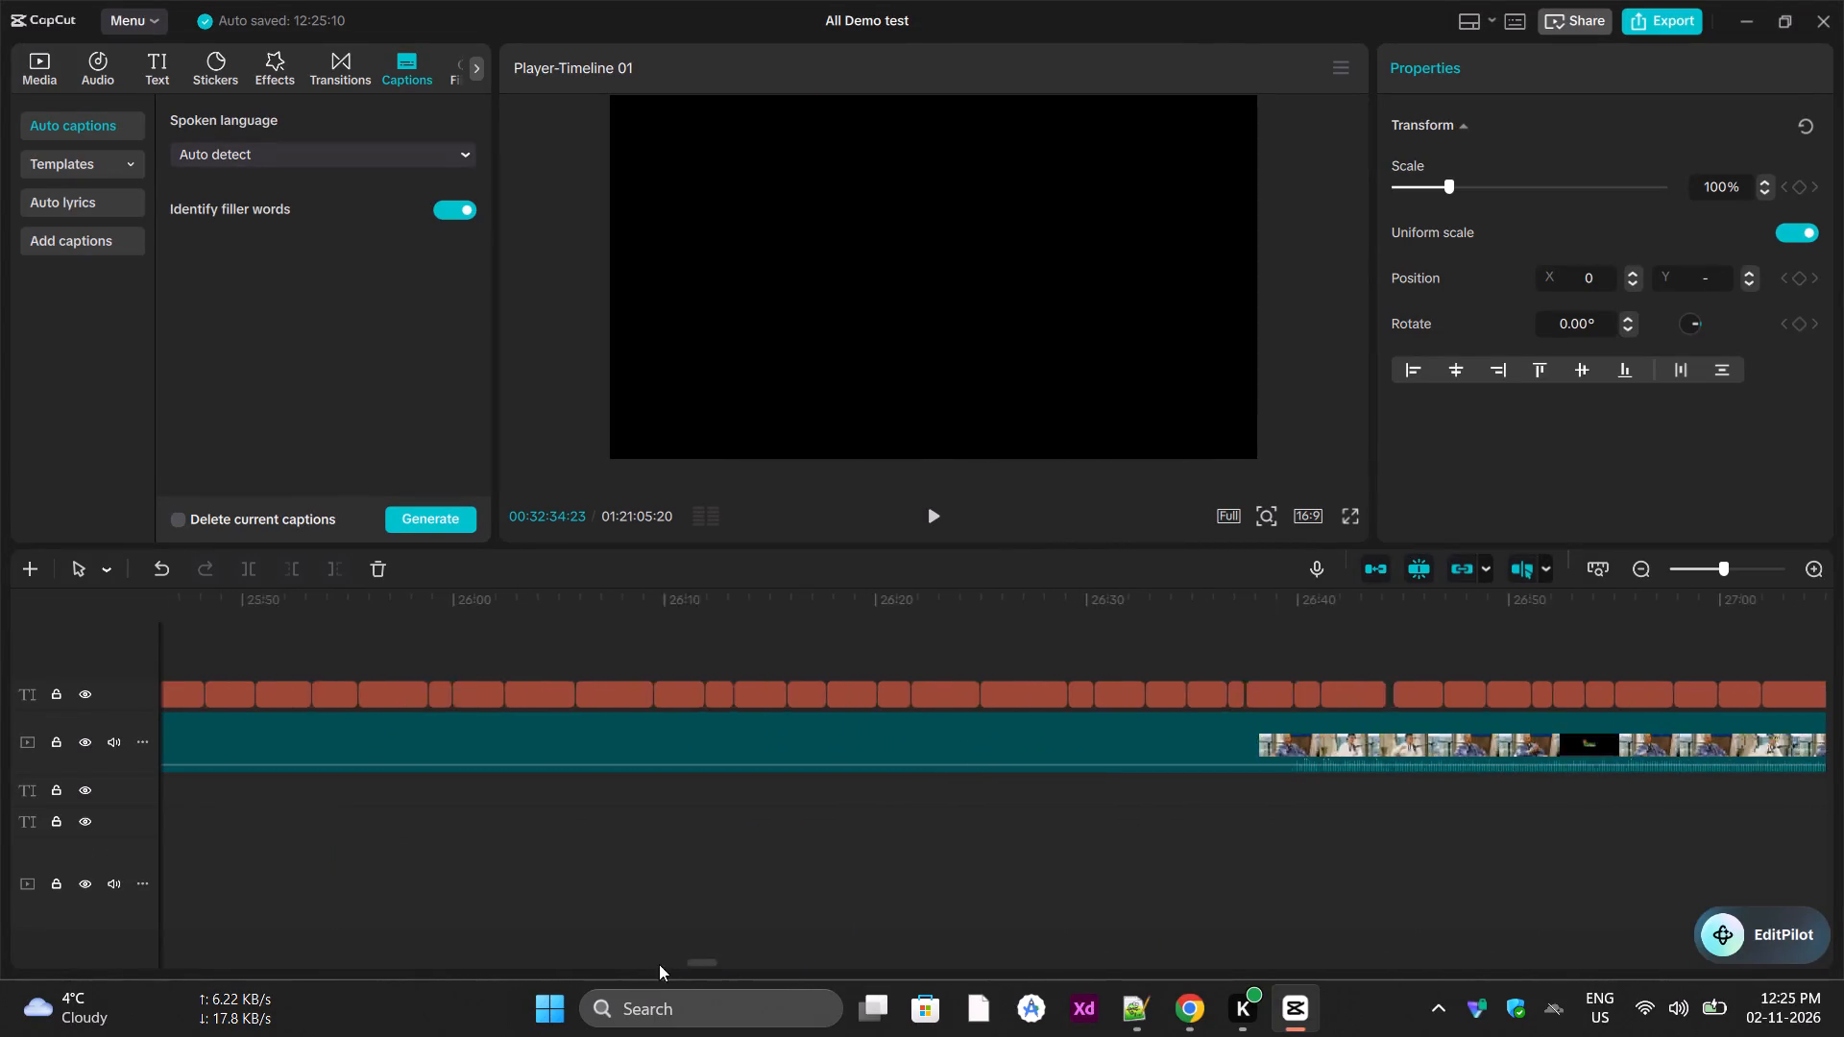
drag(659, 964, 130, 907)
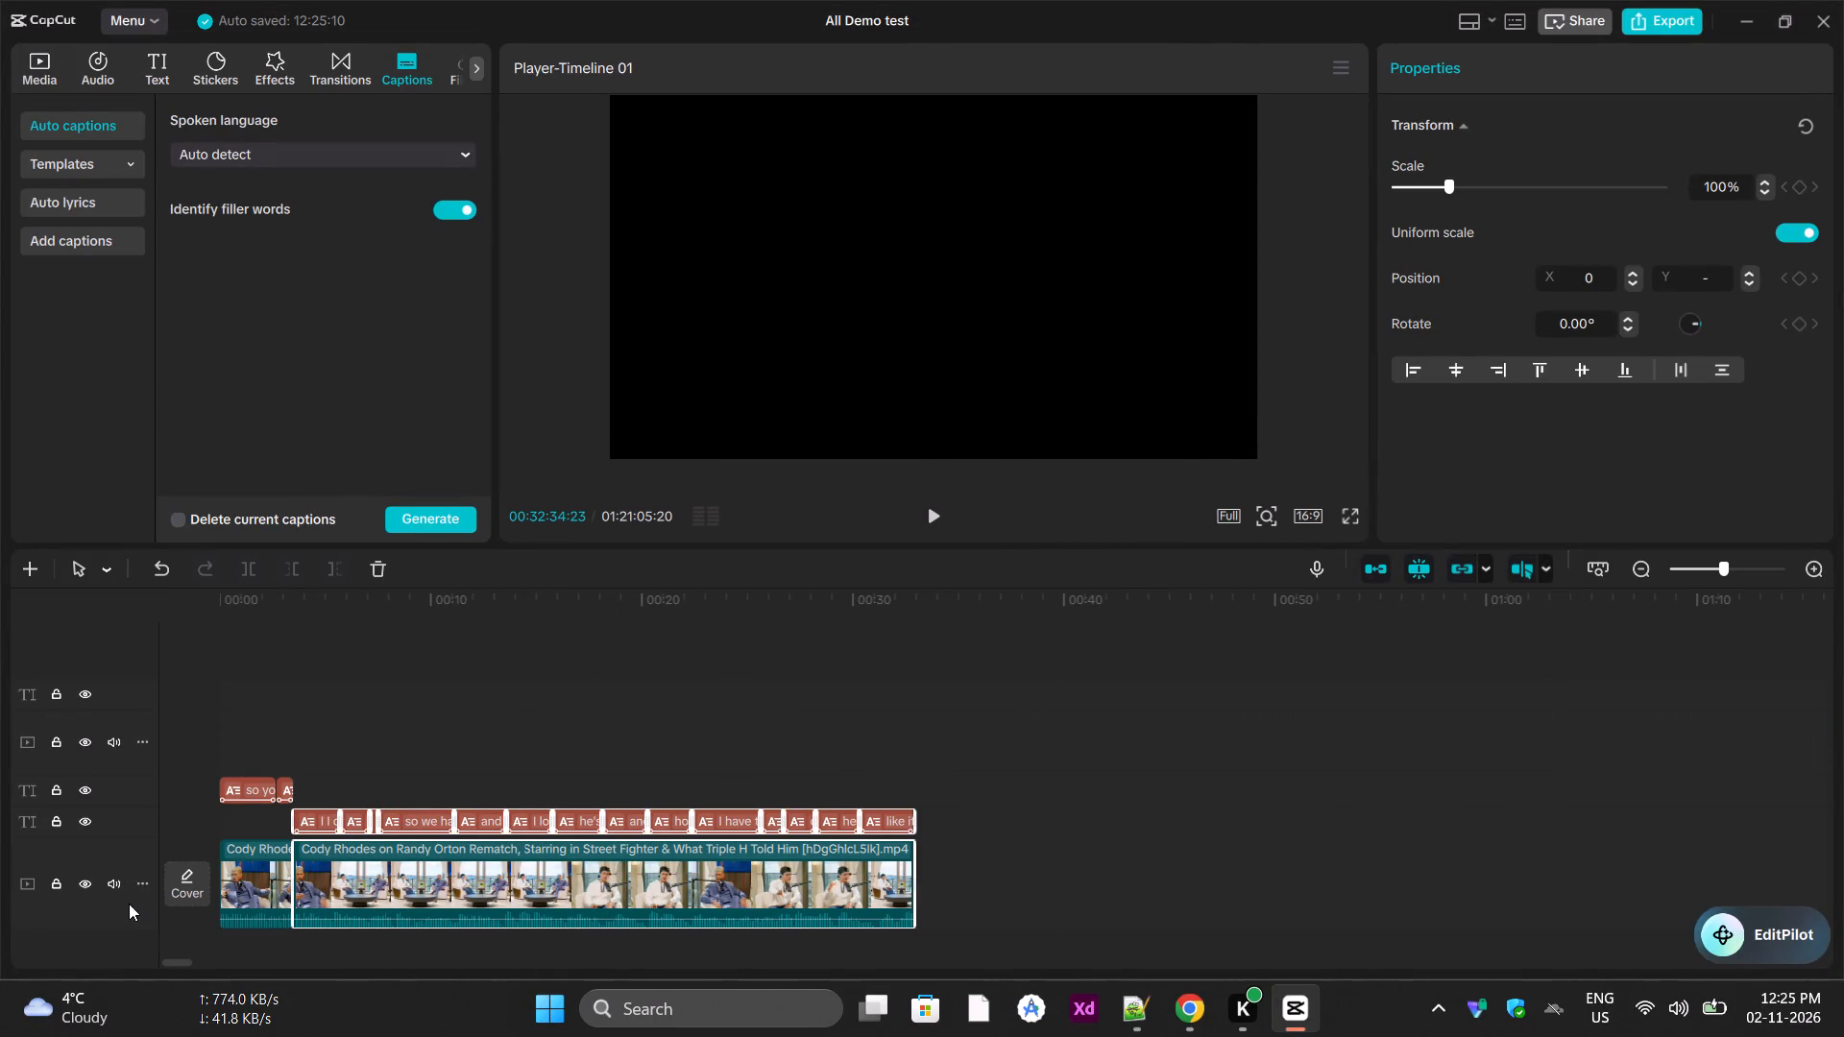
drag(259, 613, 185, 606)
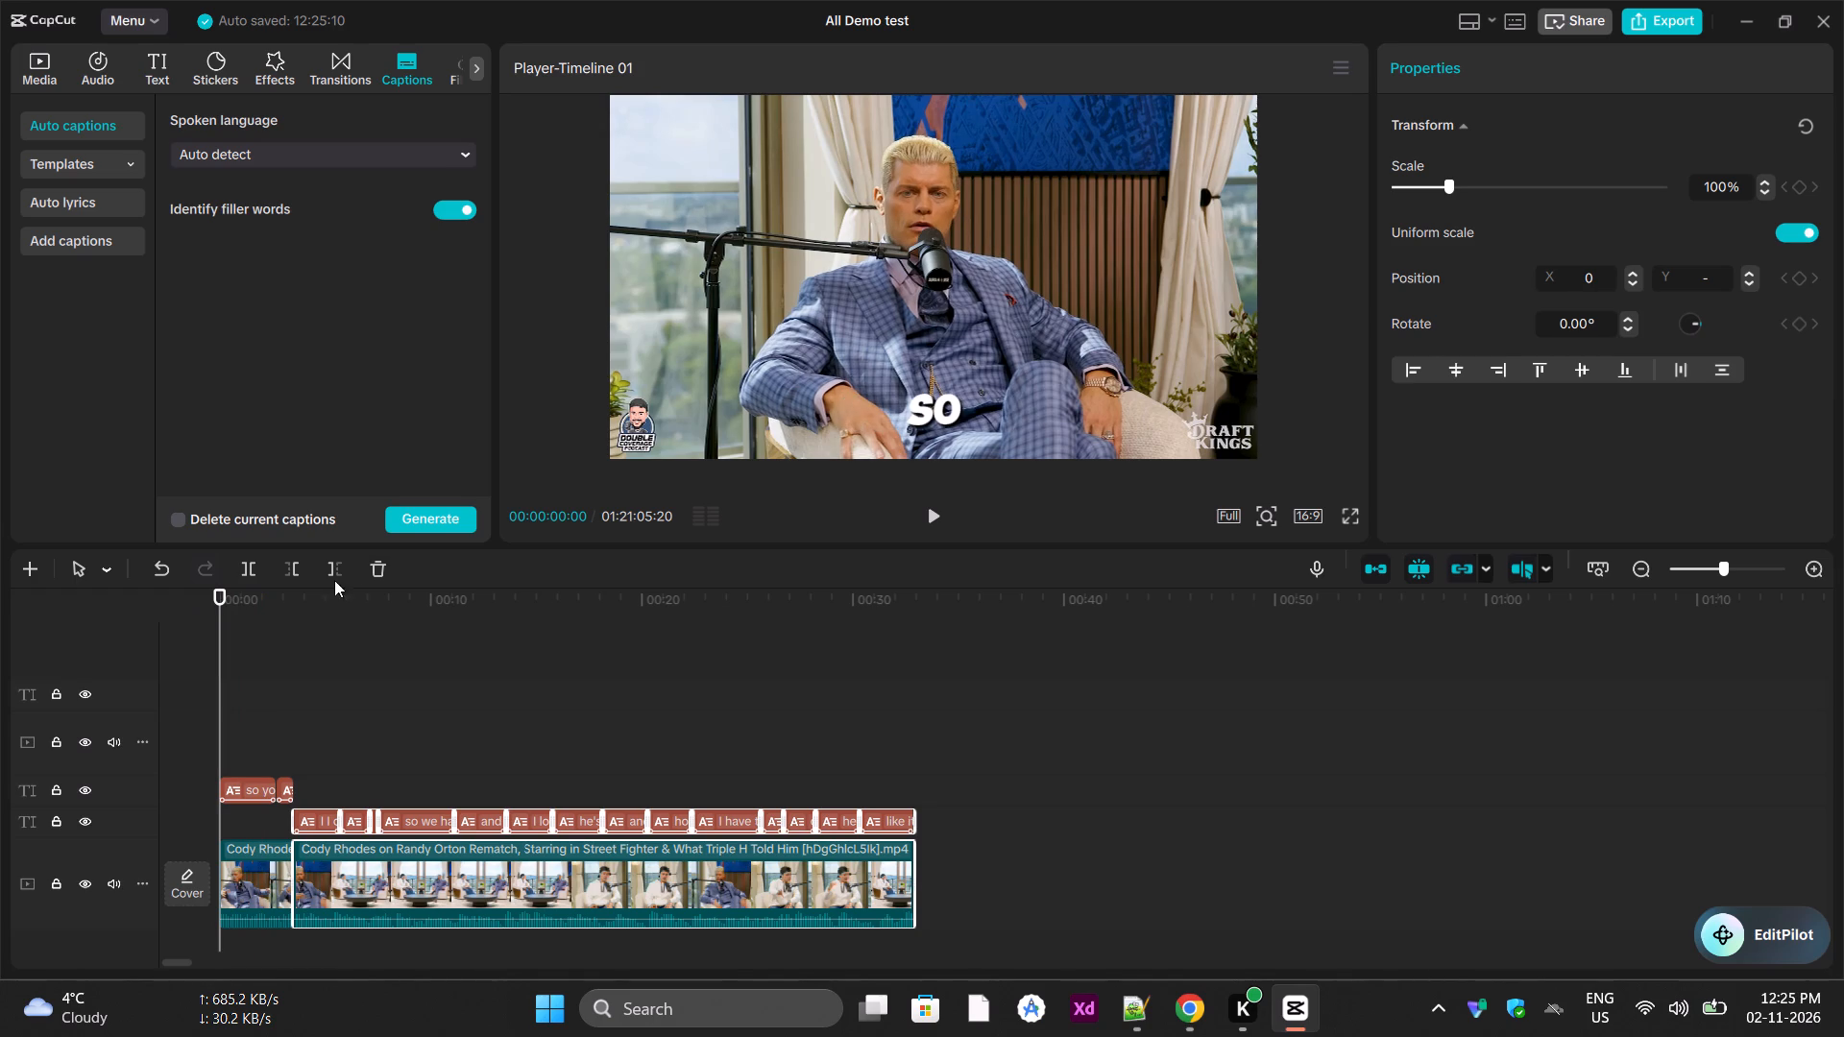
key(space)
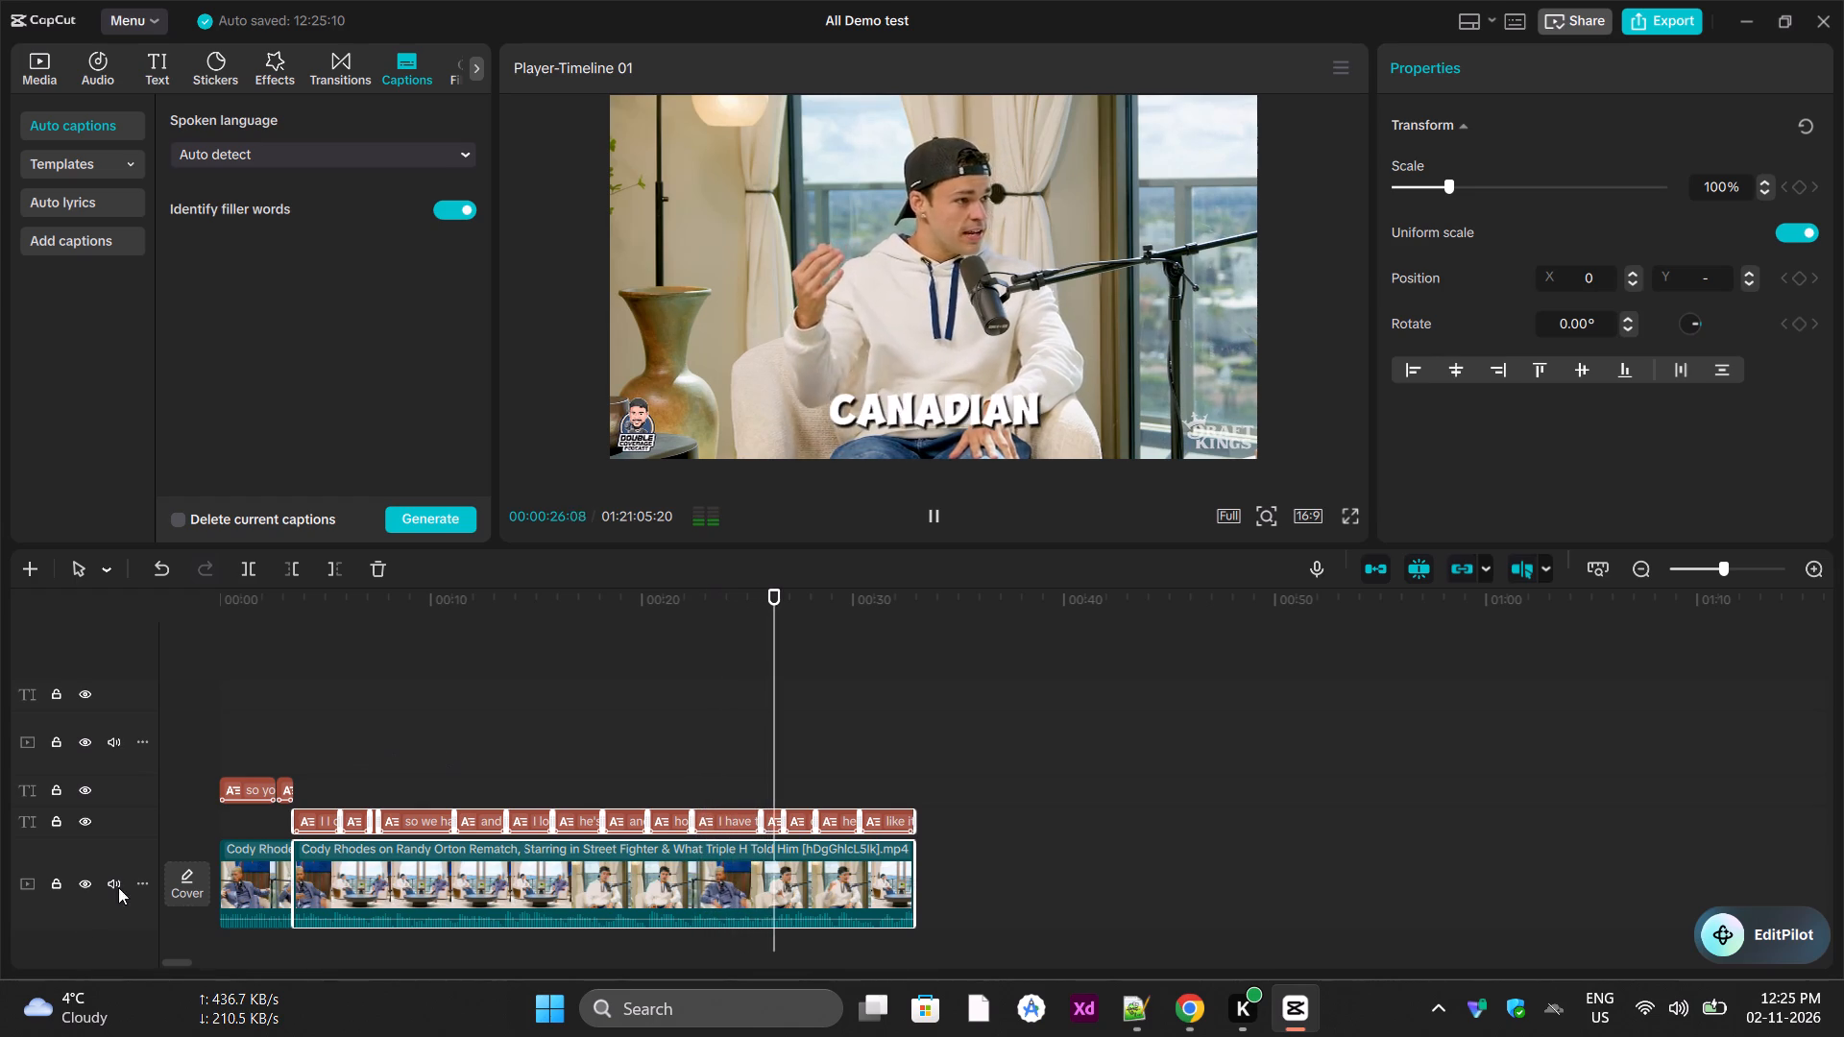
Examine the join at 00:00:03:16 between the opening clip and the "I collaborate with someone" clip, replaying it from 00:00:03:05.
click(267, 869)
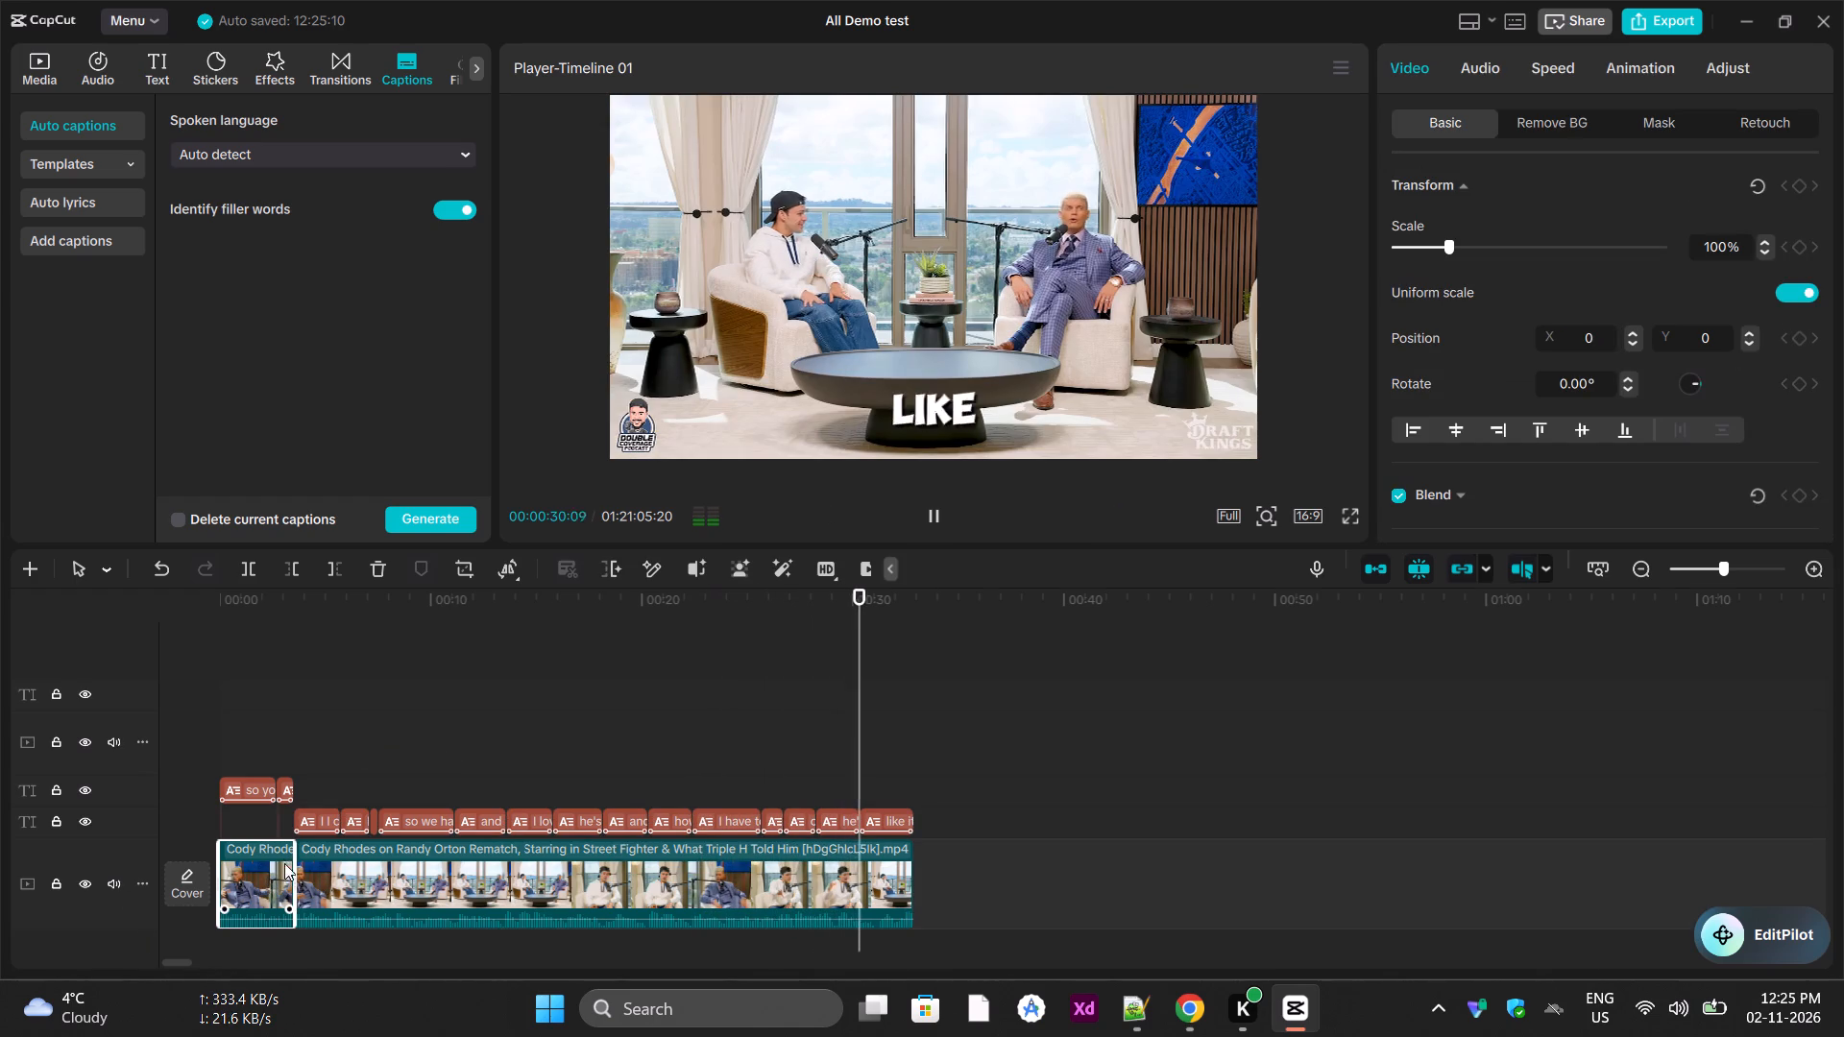
ctrl+scroll(279, 883, up, 4)
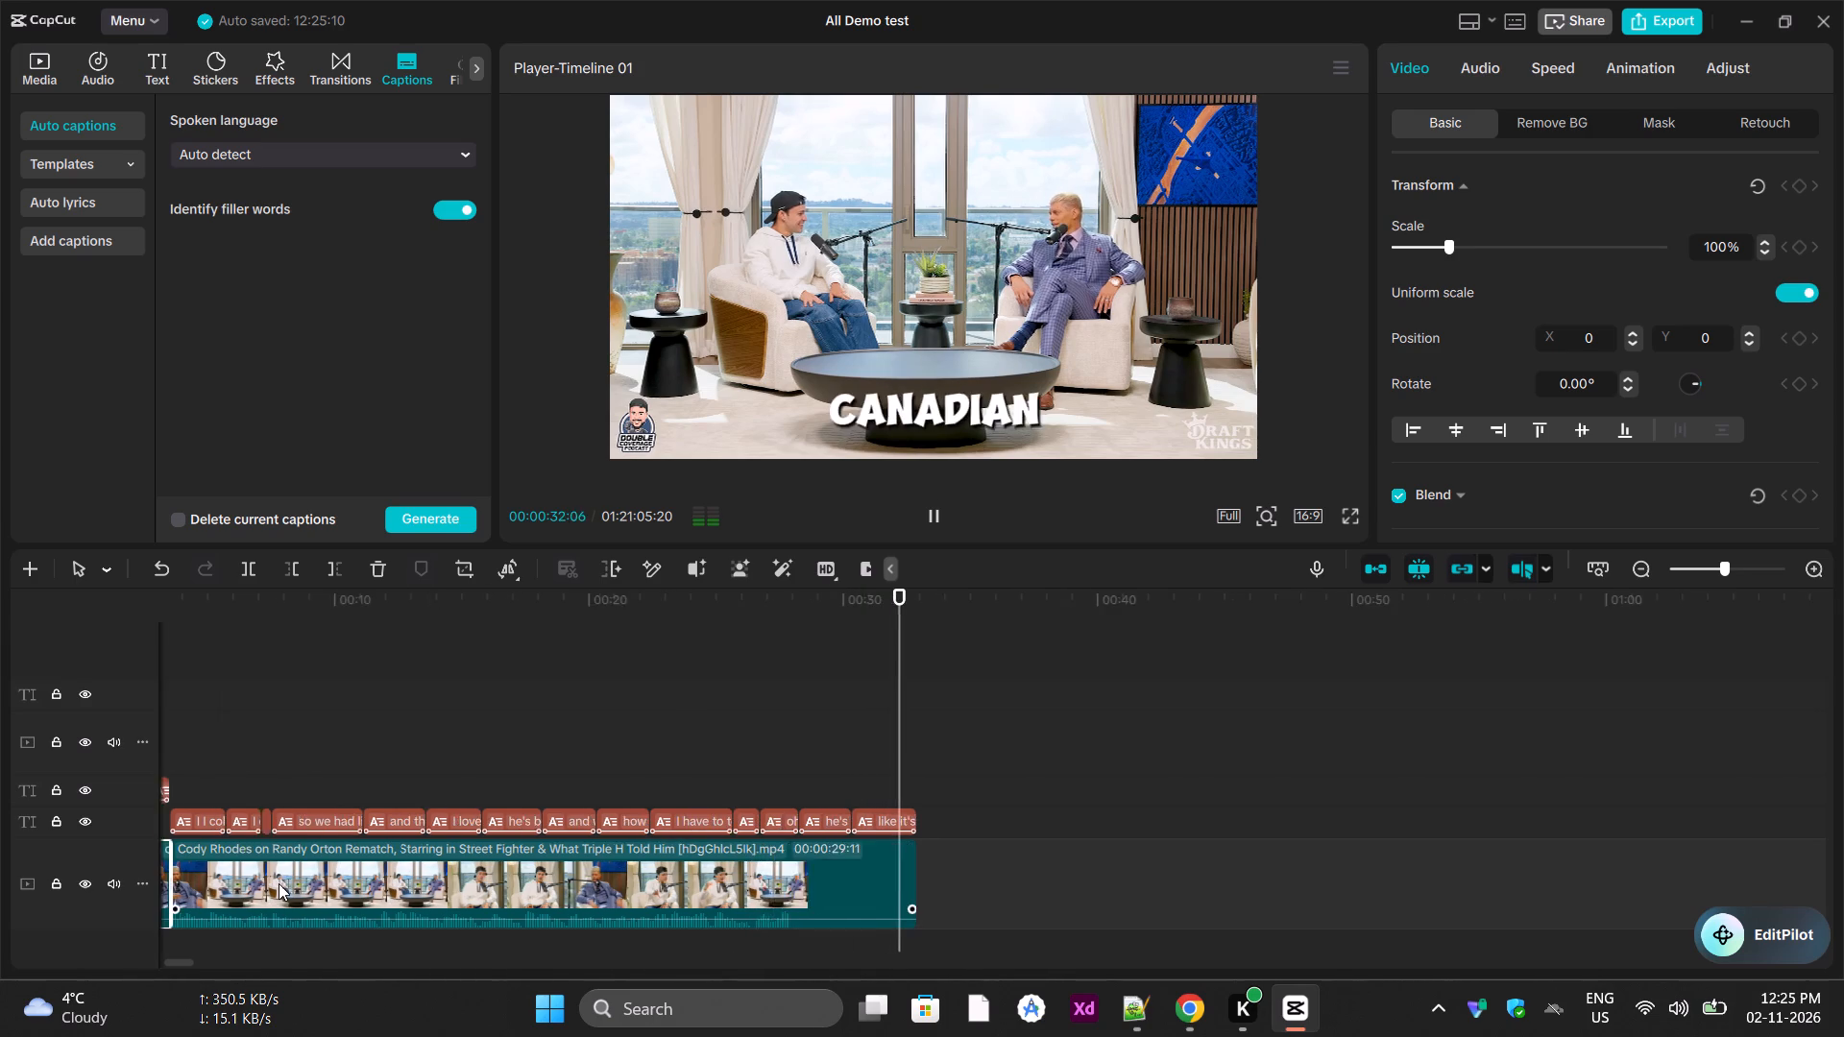
ctrl+scroll(279, 883, up, 10)
drag(269, 600, 96, 589)
drag(229, 608, 218, 607)
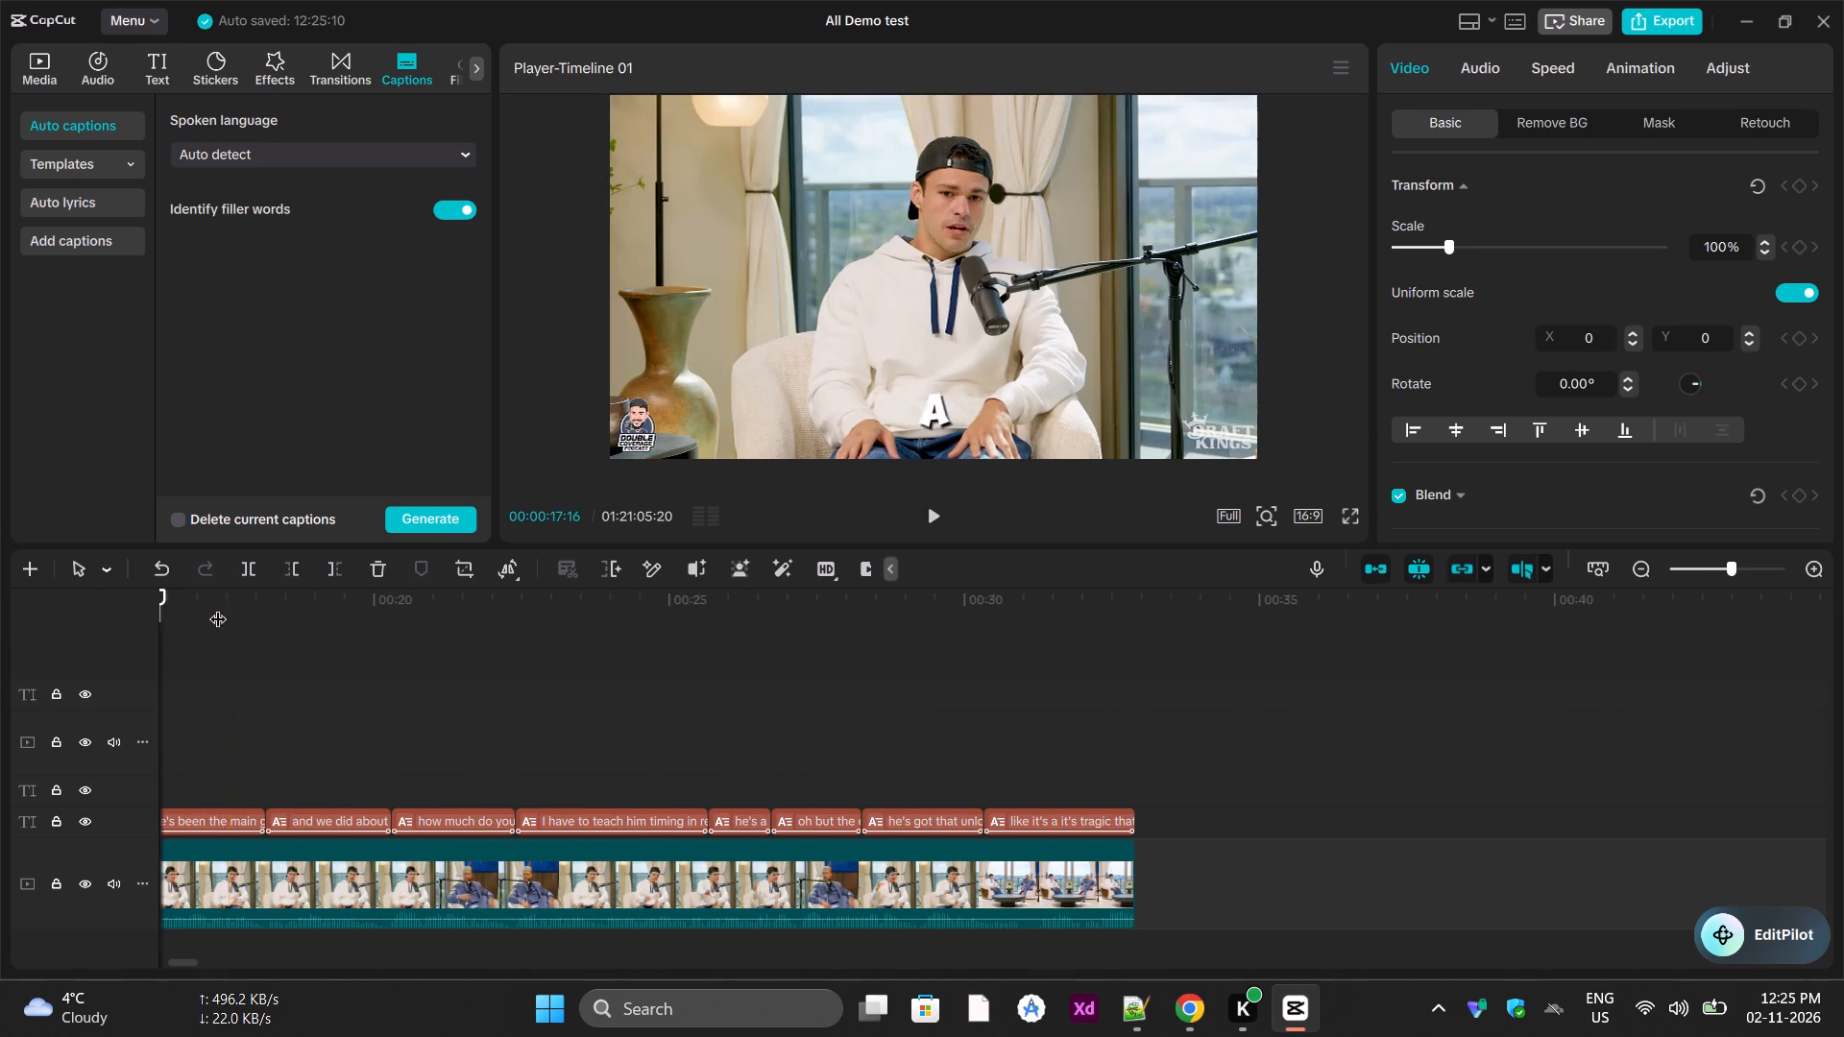
drag(218, 607, 17, 566)
ctrl+scroll(358, 886, up, 3)
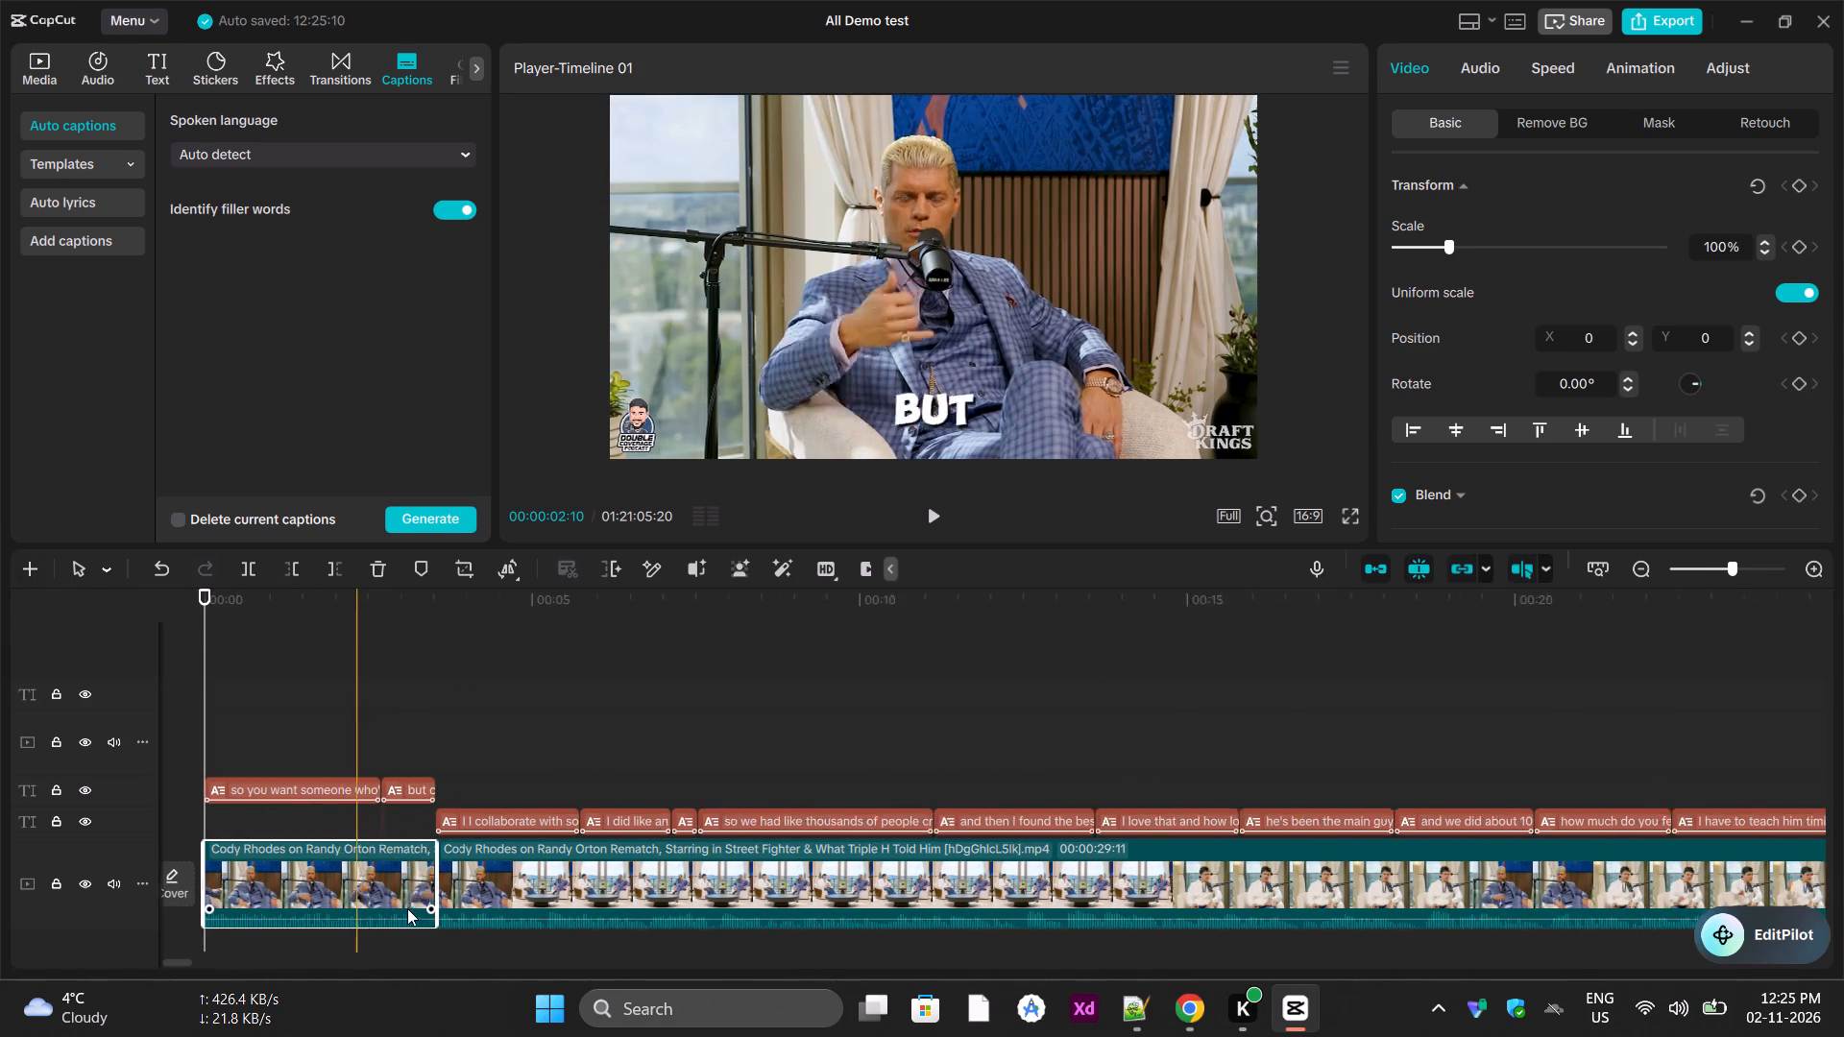
ctrl+scroll(407, 908, up, 20)
ctrl+scroll(407, 908, up, 4)
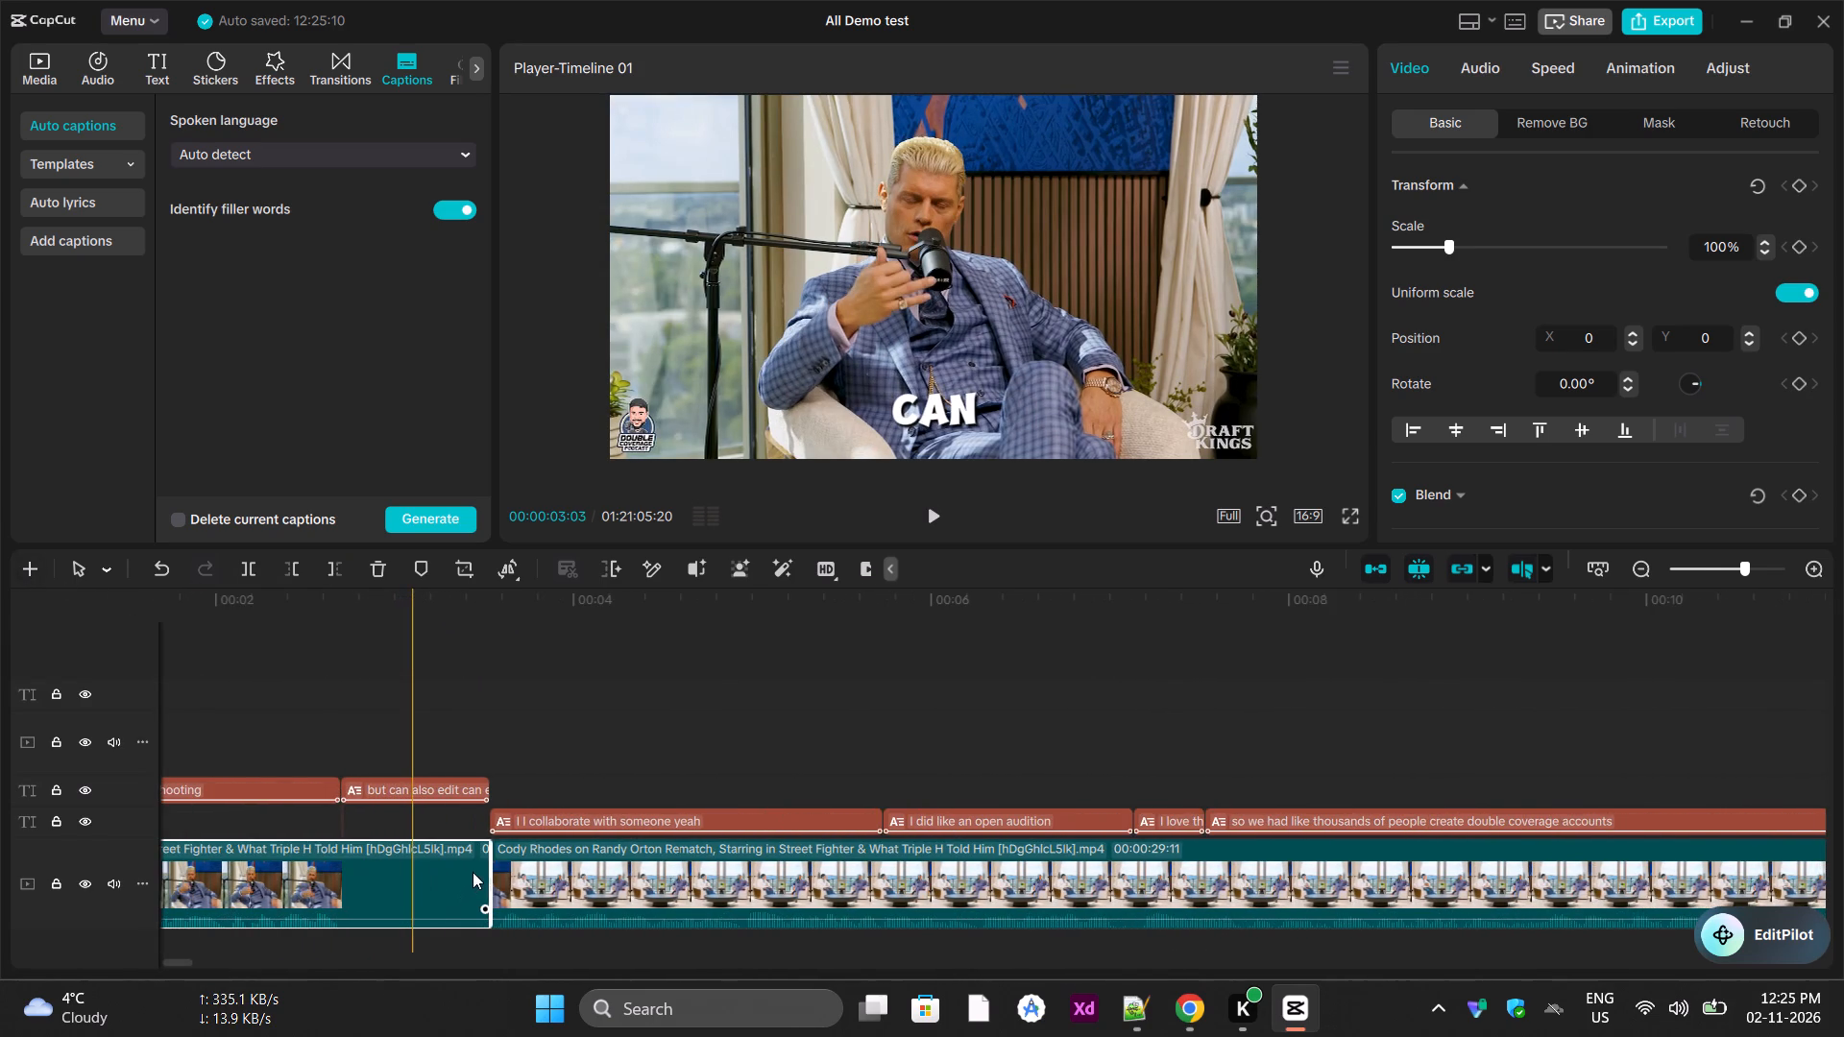
drag(259, 603, 140, 596)
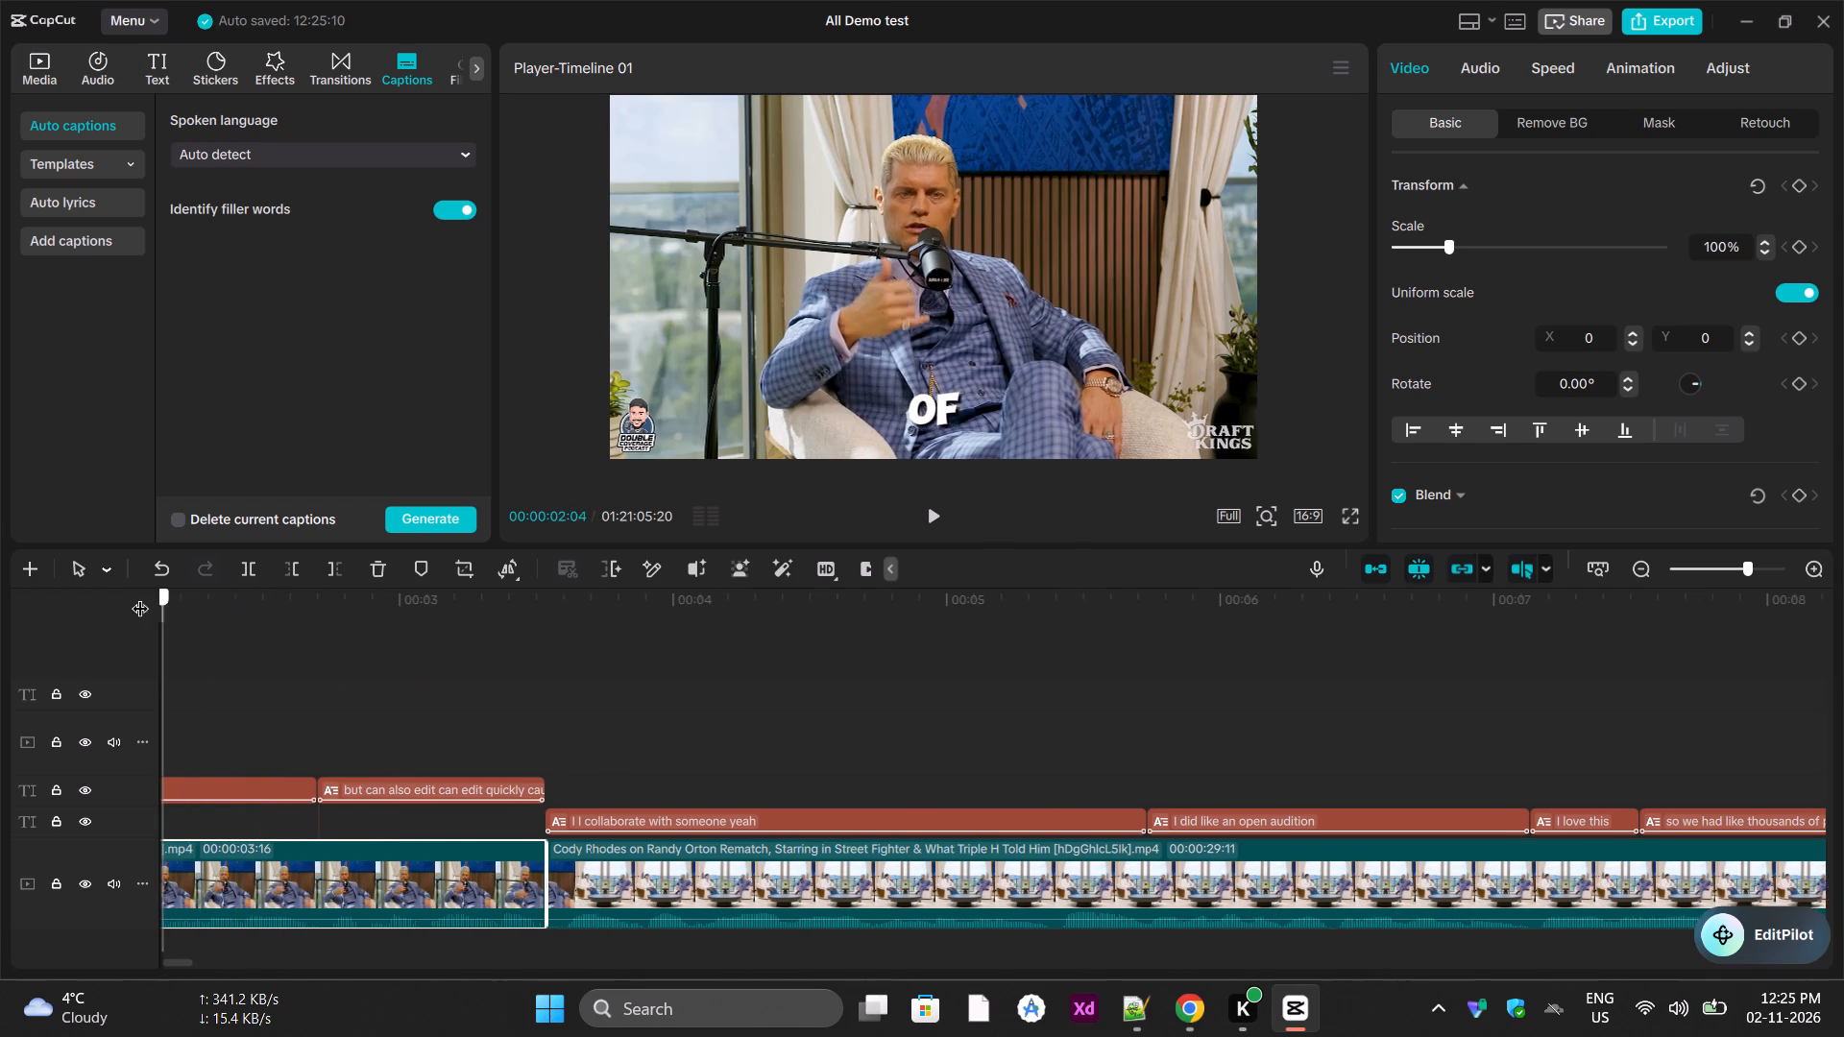
drag(140, 596, 903, 642)
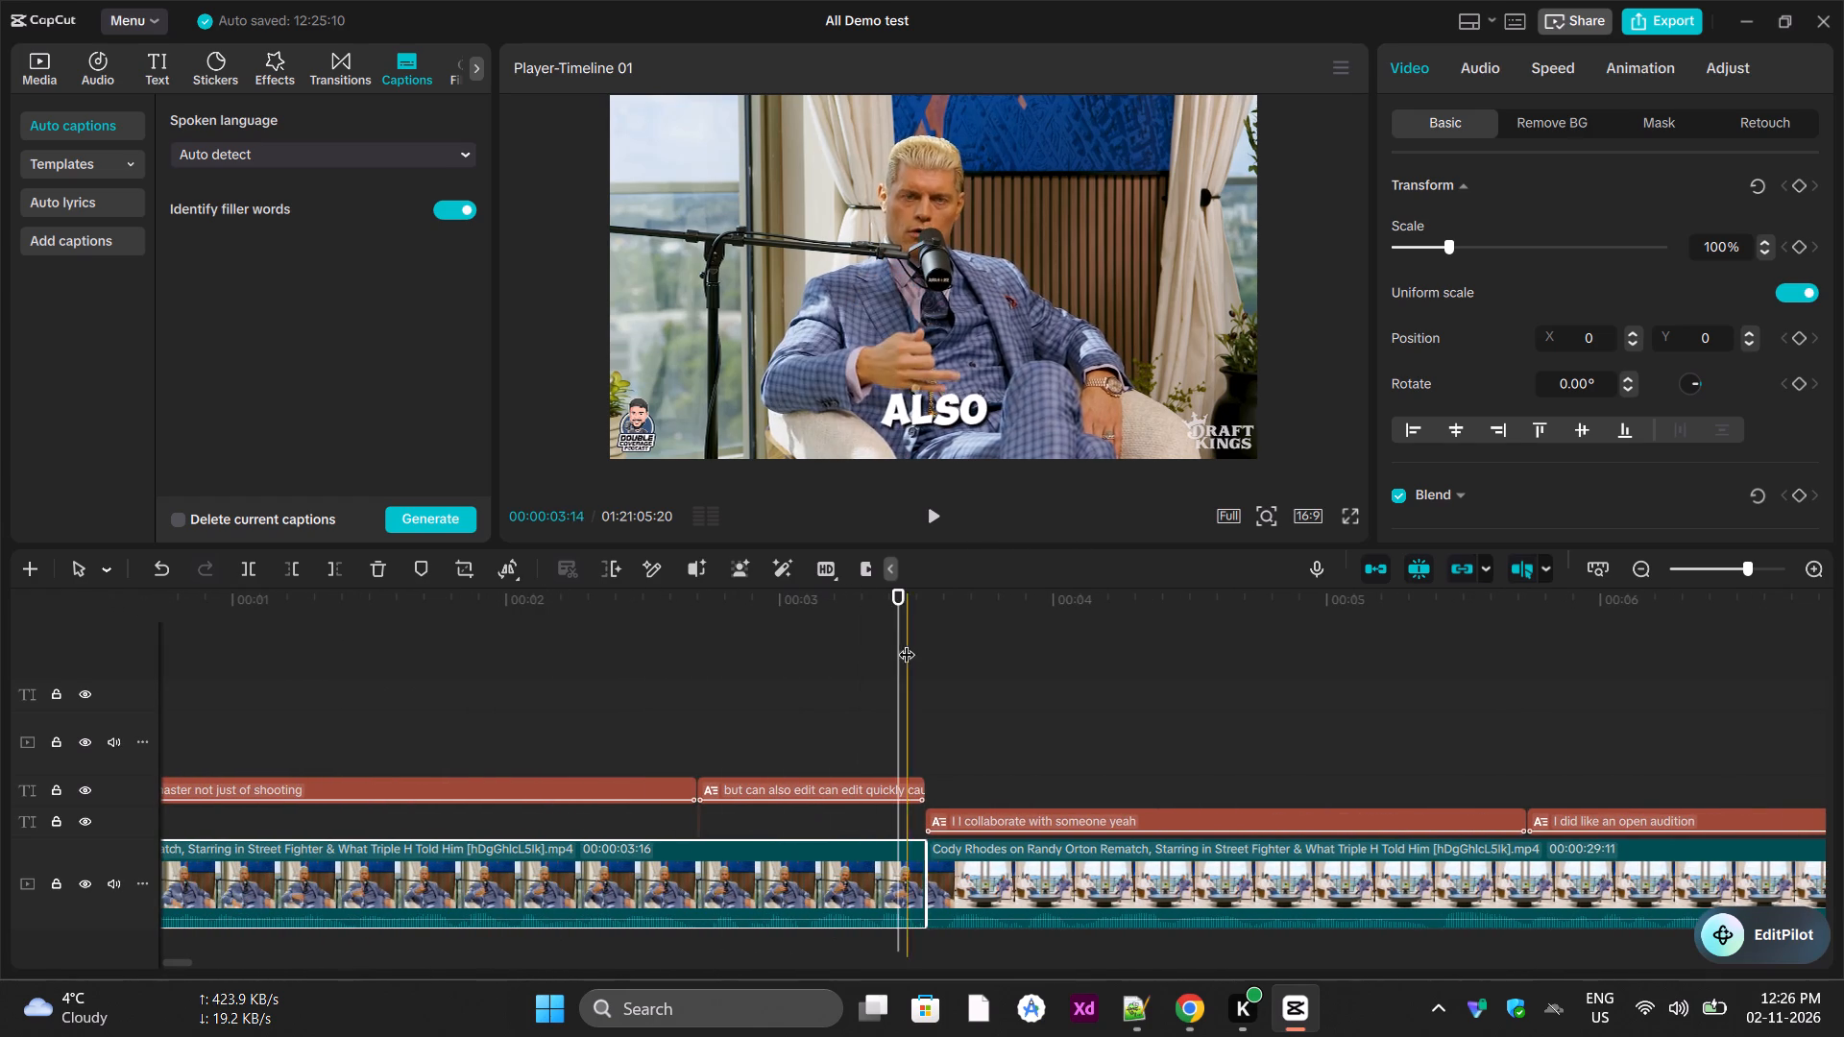
ctrl+scroll(914, 891, up, 13)
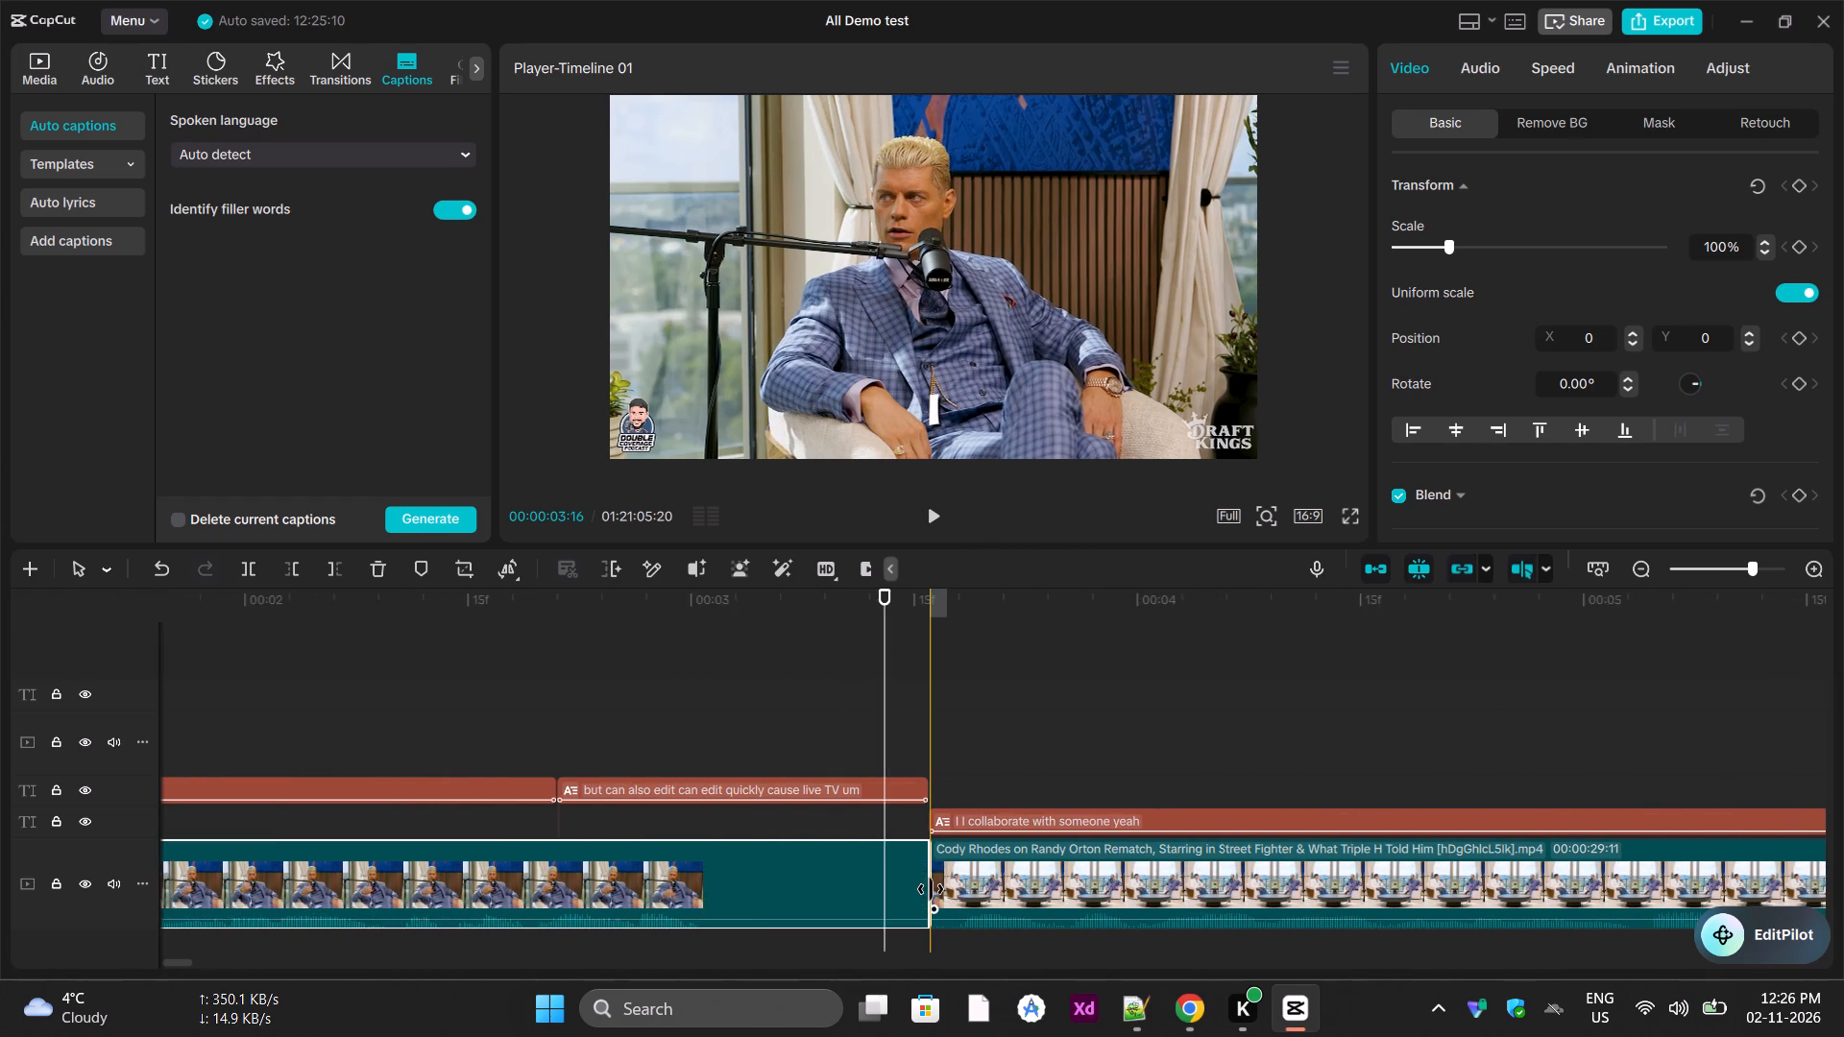
ctrl+scroll(931, 889, up, 8)
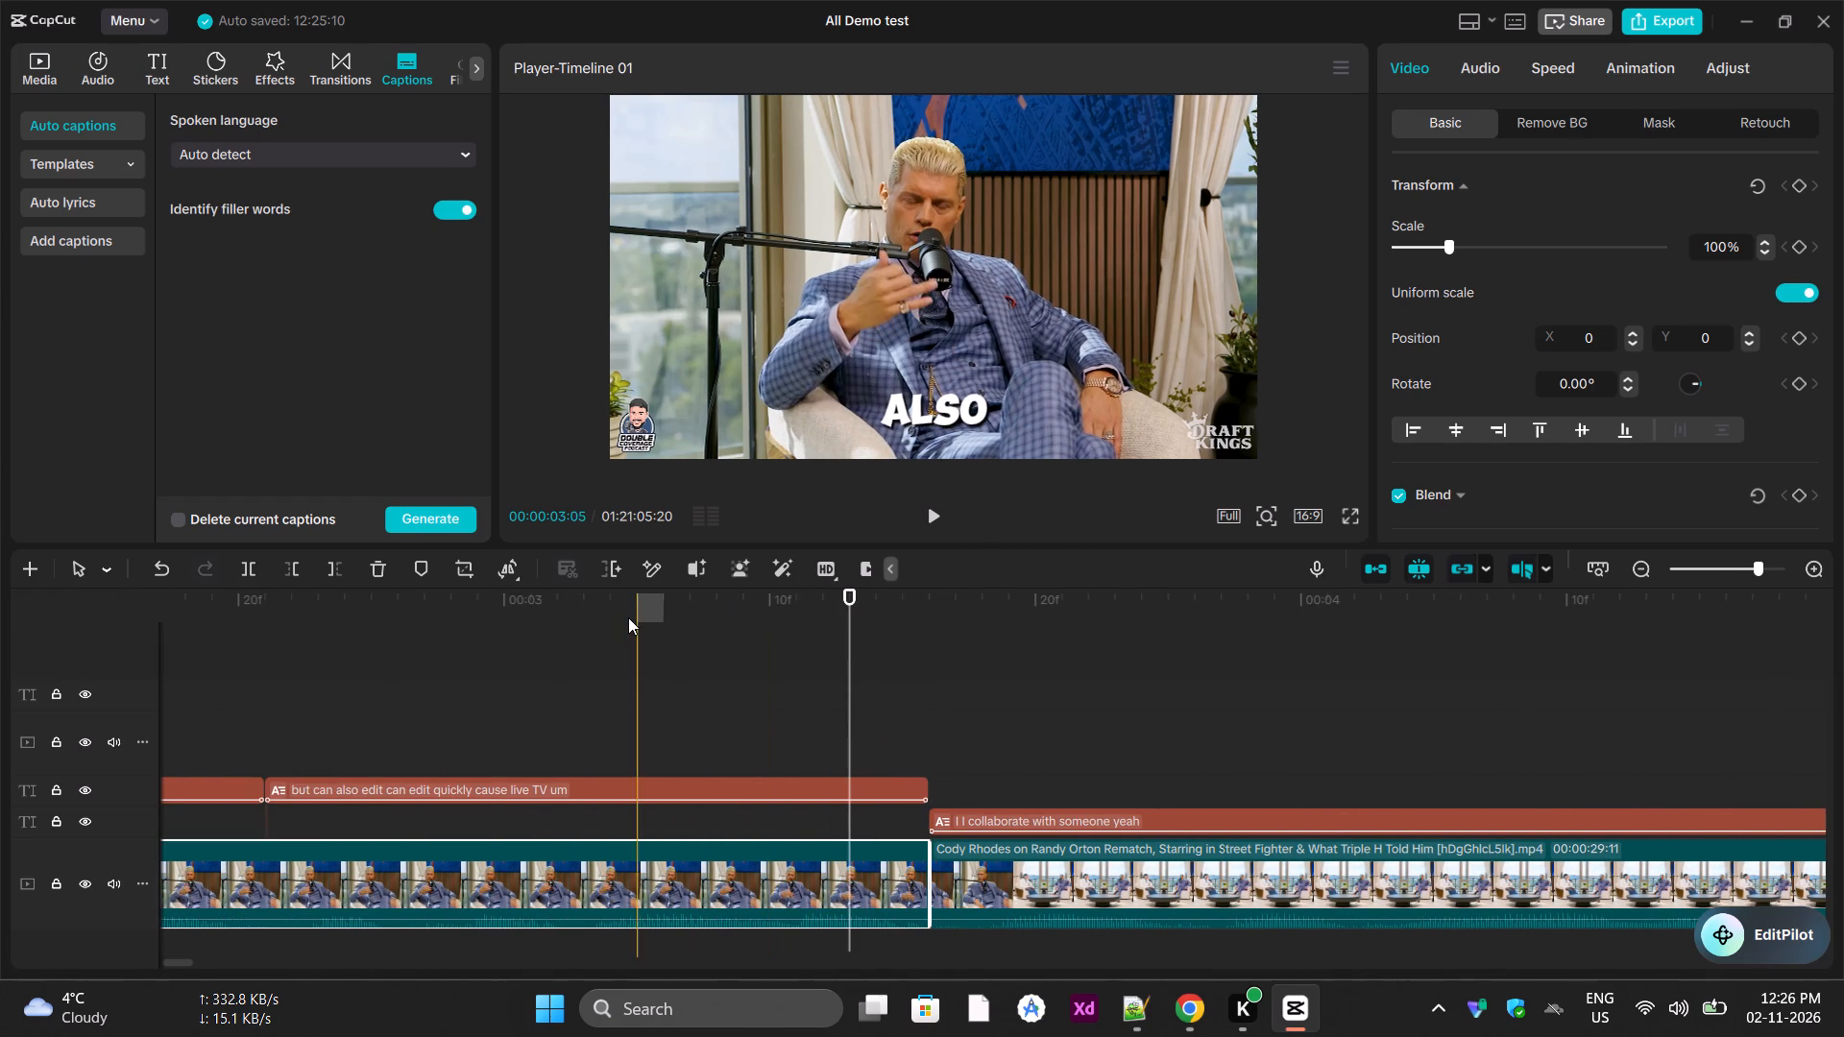
click(628, 617)
key(space)
key(space)
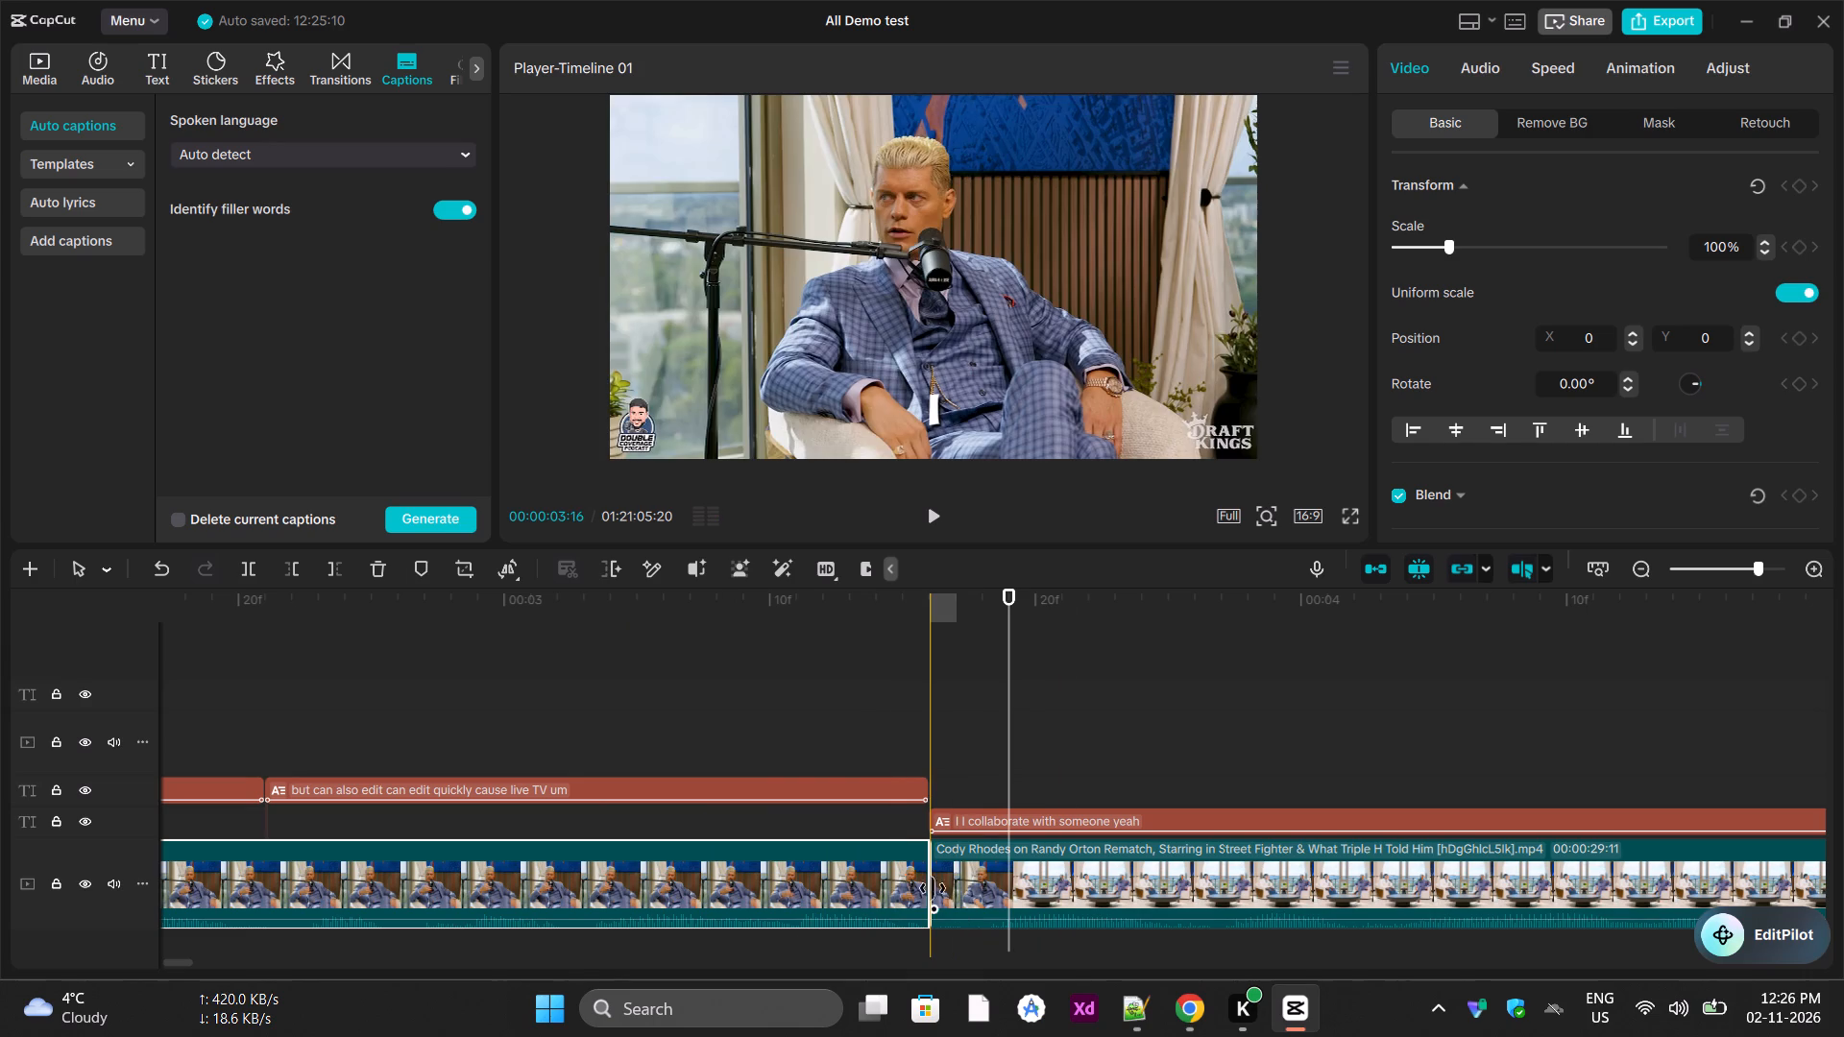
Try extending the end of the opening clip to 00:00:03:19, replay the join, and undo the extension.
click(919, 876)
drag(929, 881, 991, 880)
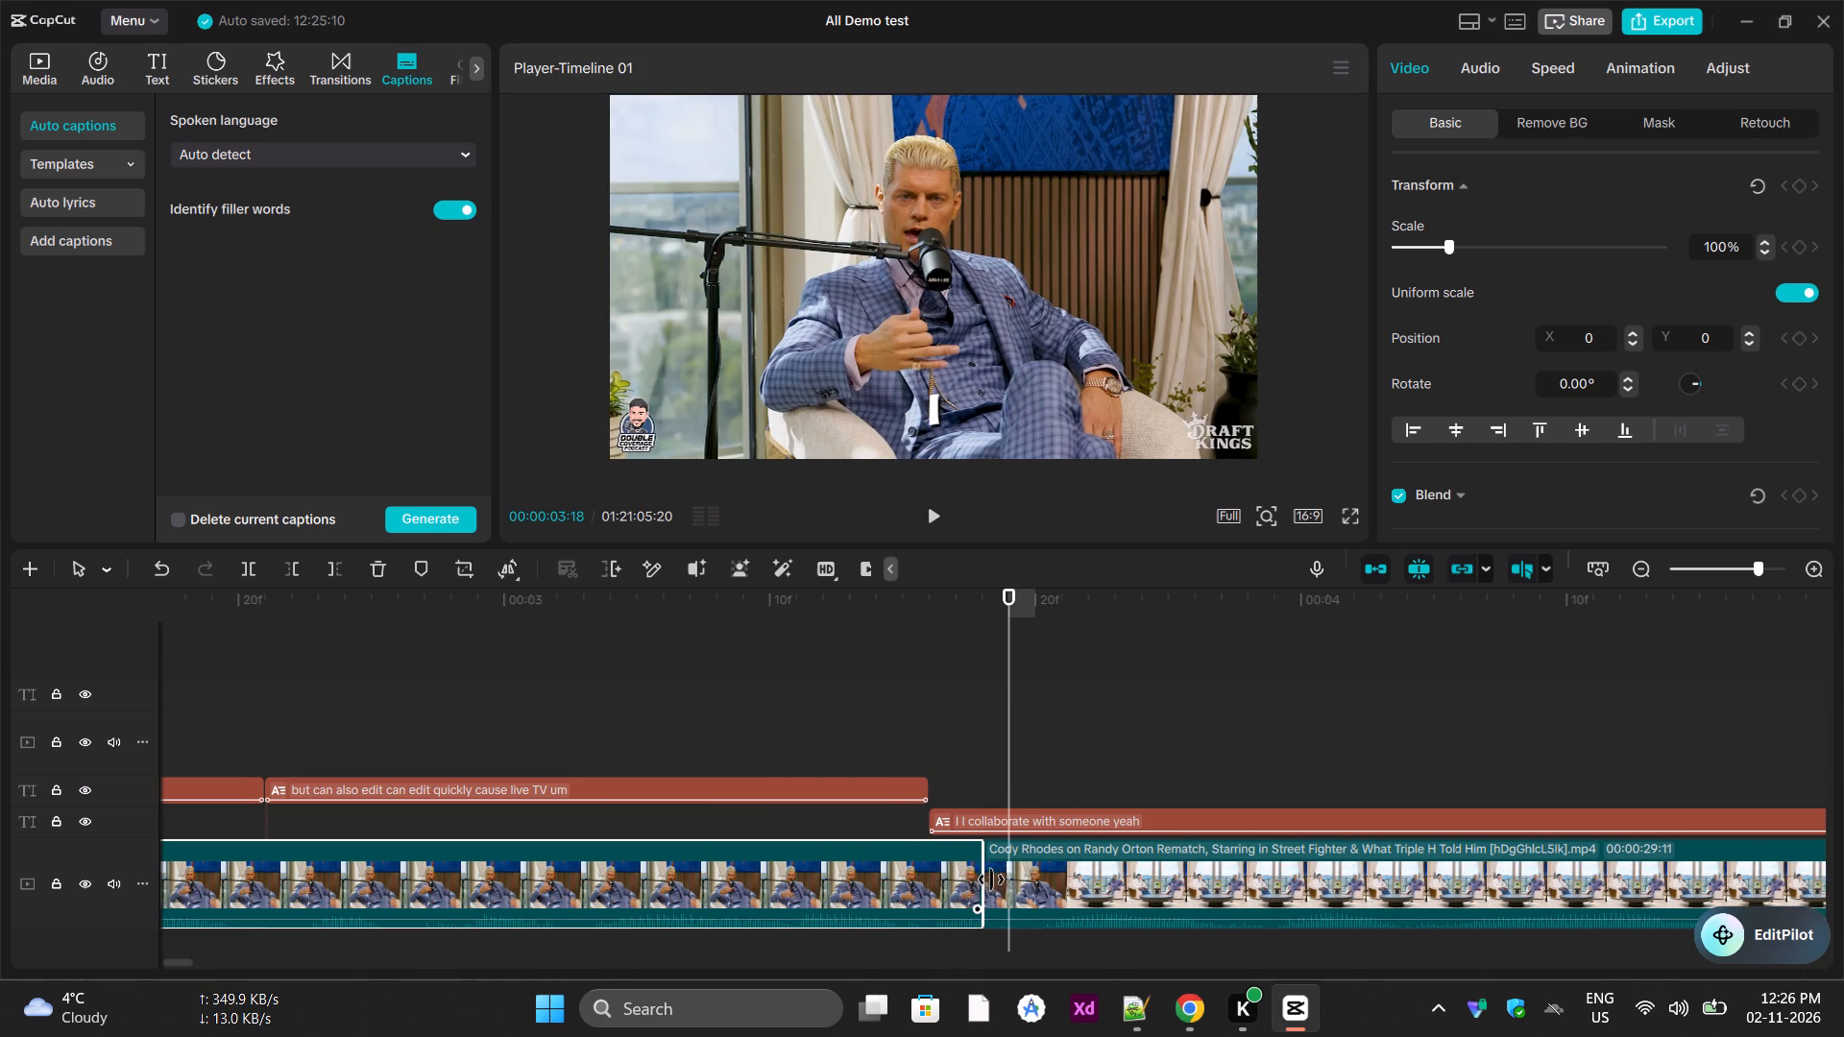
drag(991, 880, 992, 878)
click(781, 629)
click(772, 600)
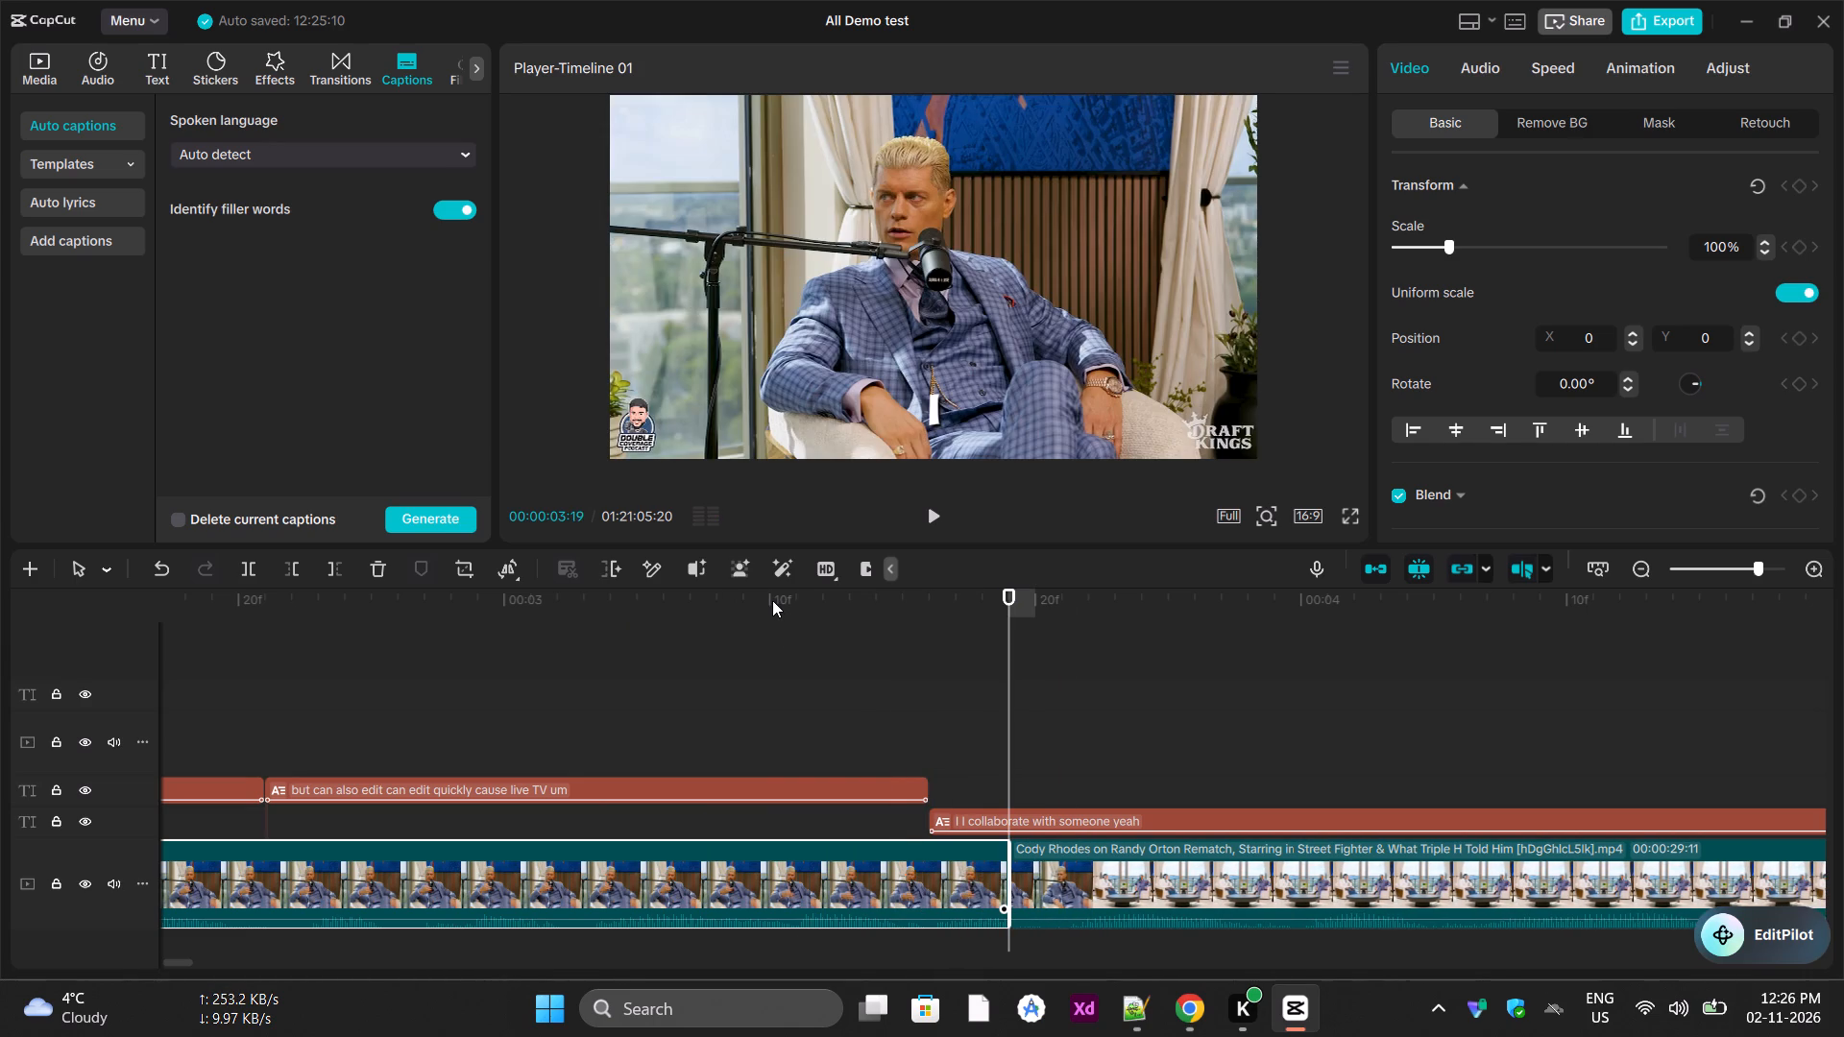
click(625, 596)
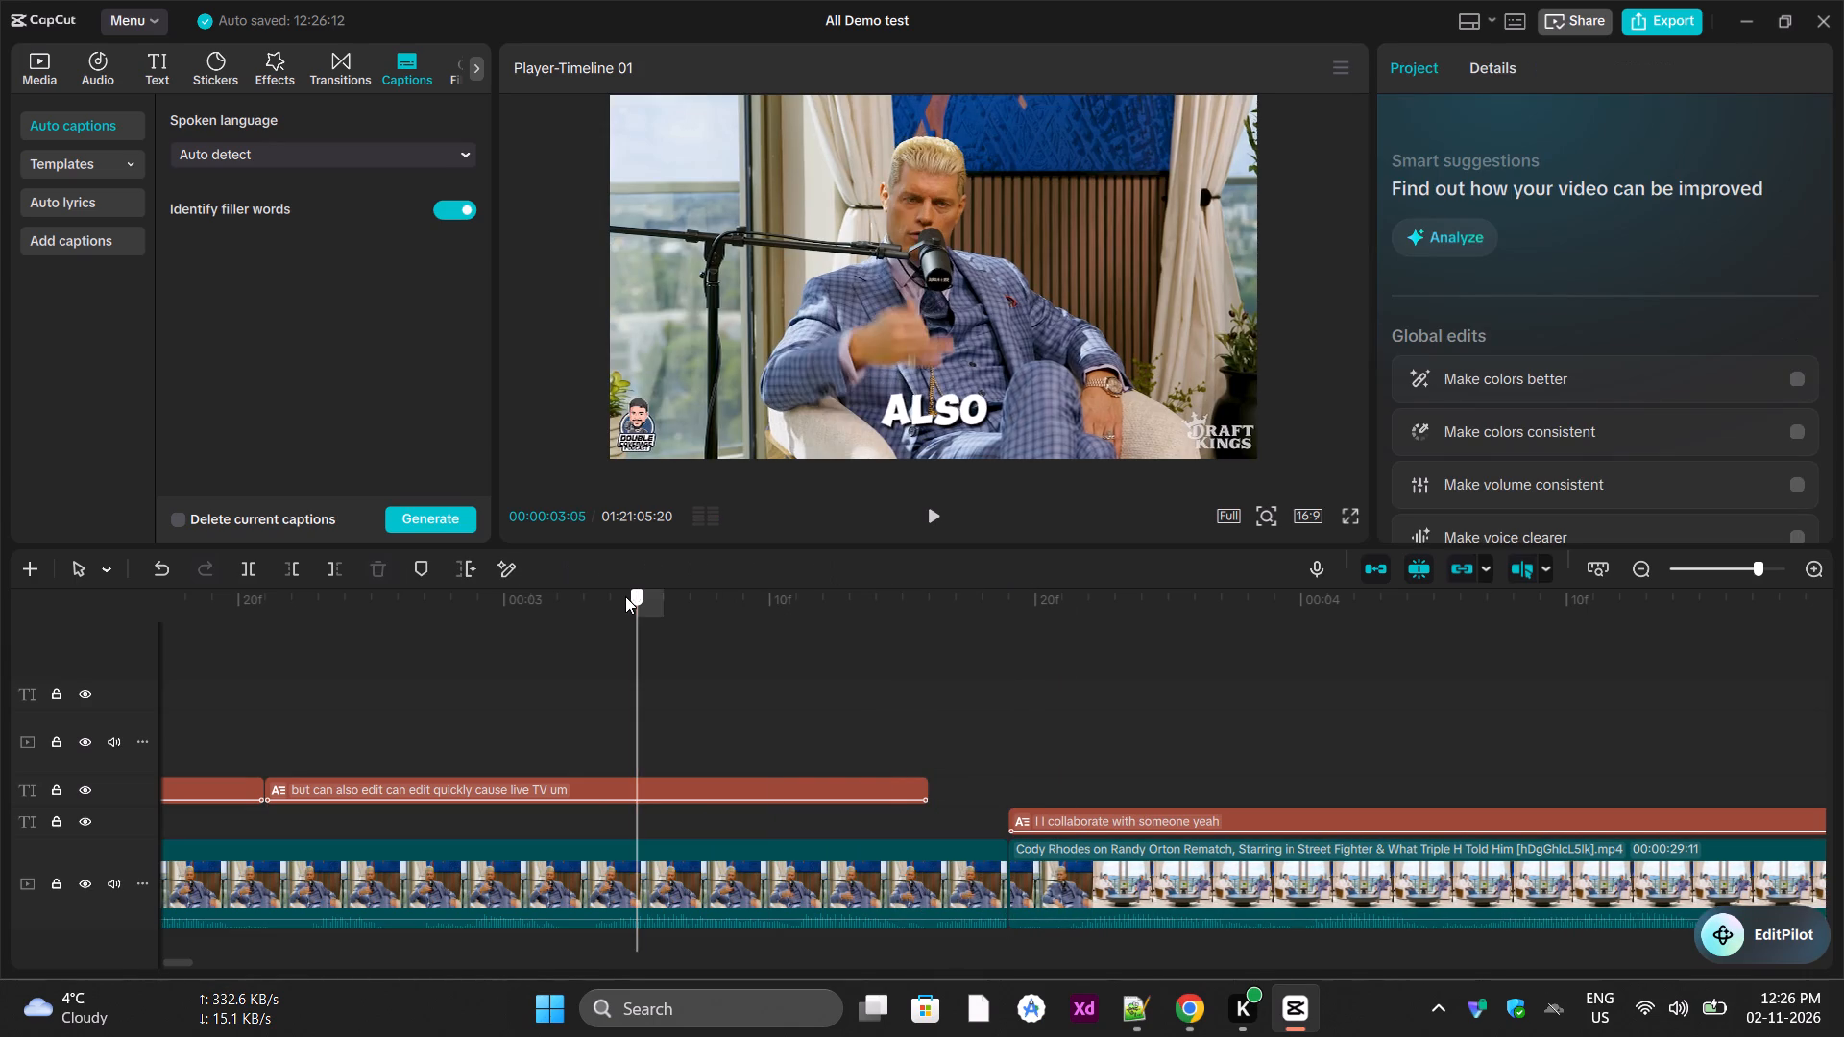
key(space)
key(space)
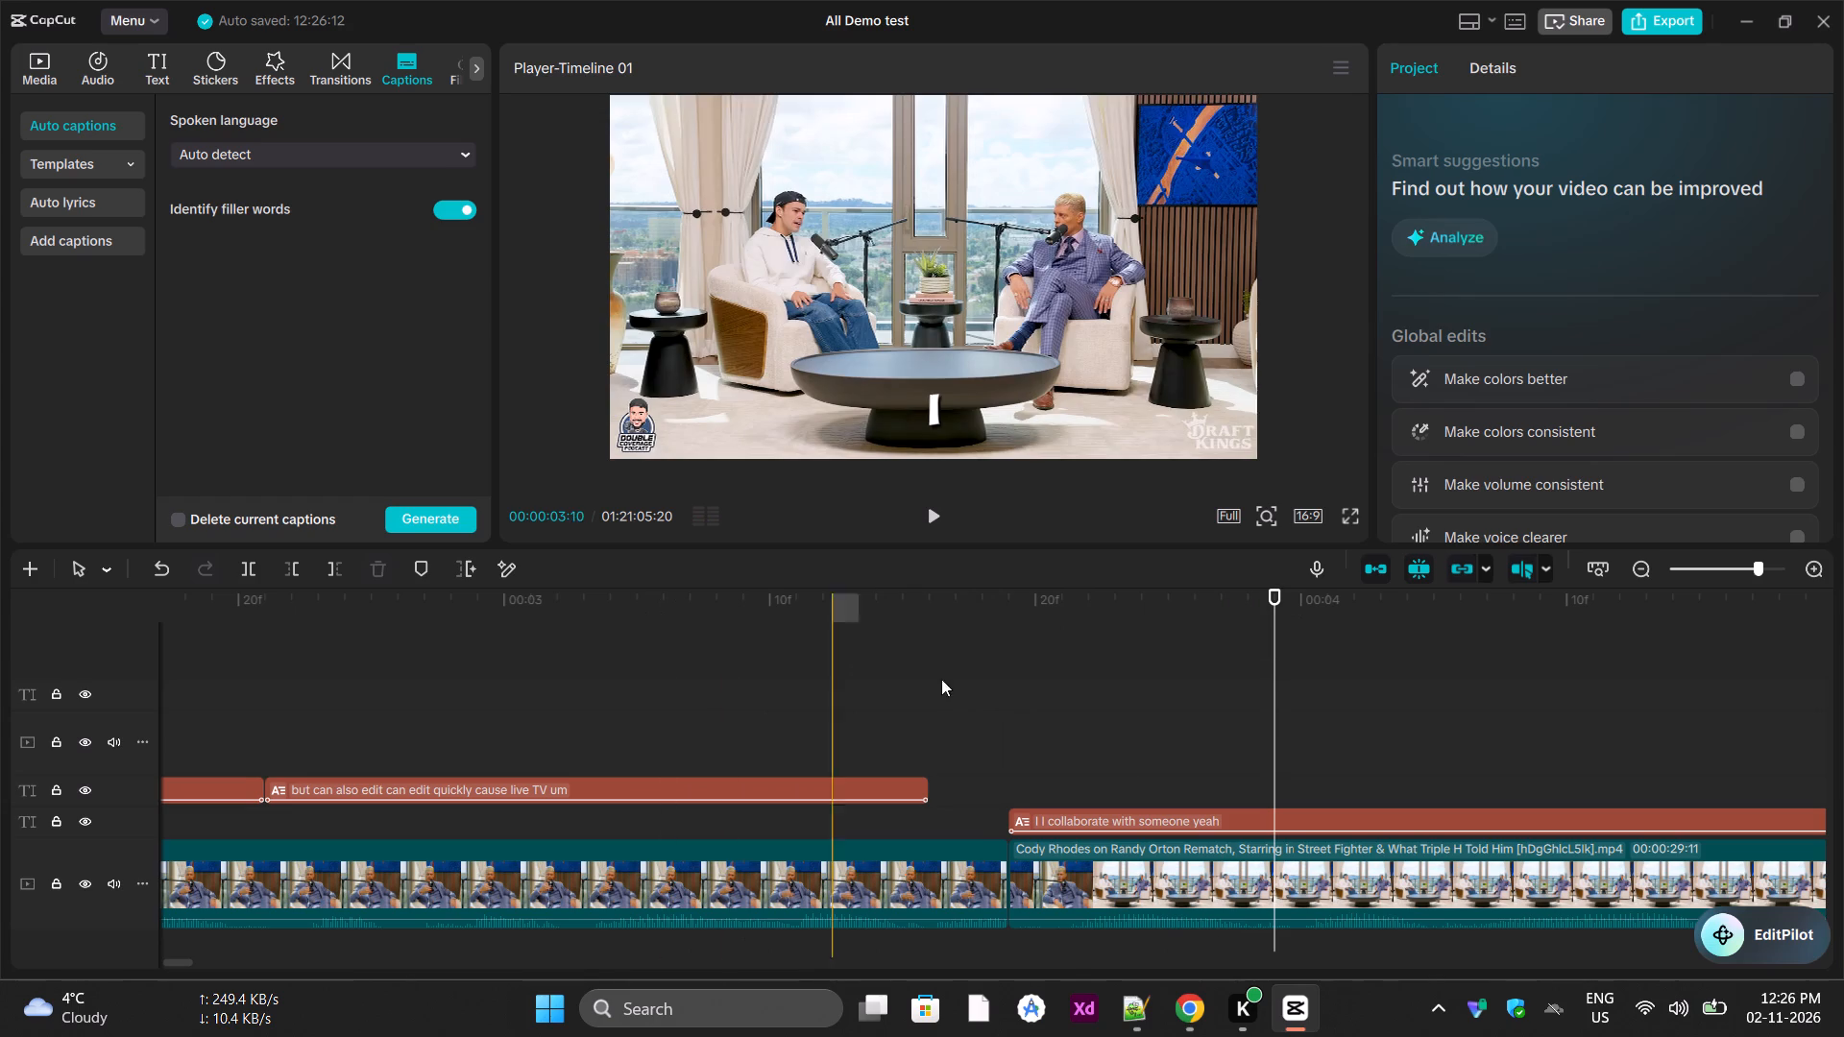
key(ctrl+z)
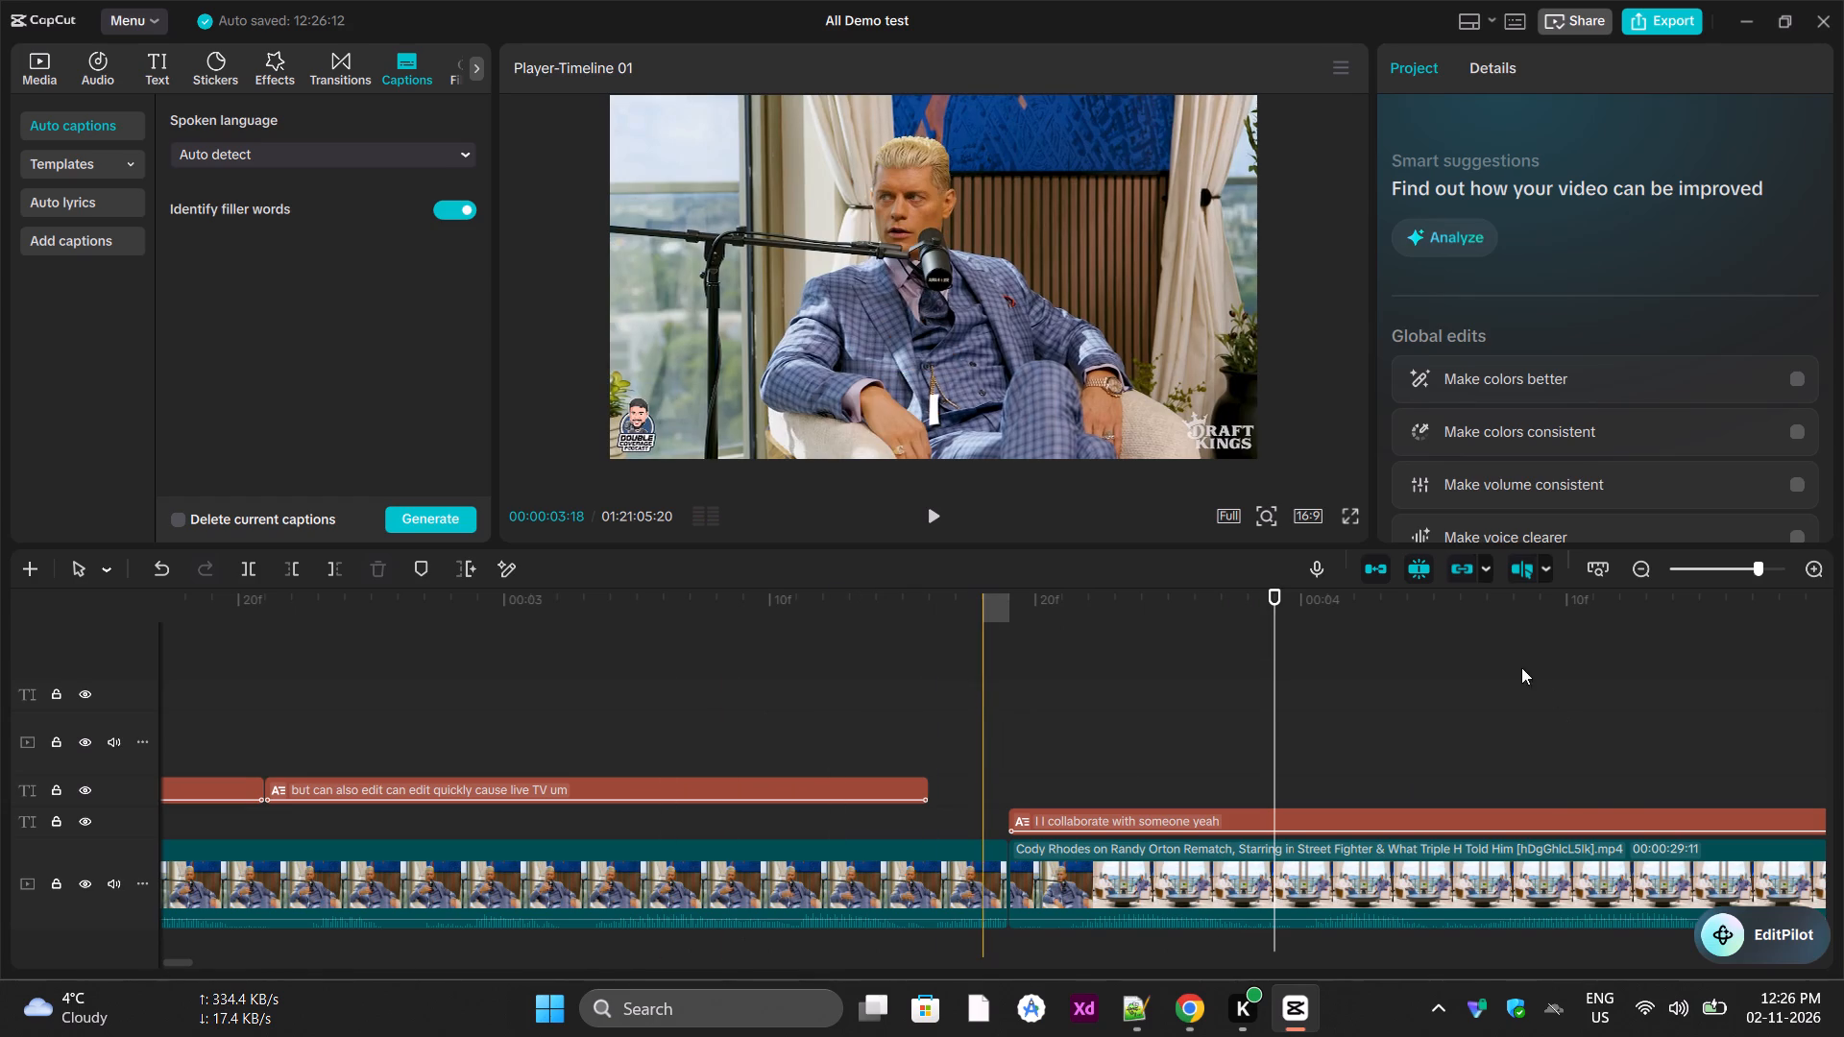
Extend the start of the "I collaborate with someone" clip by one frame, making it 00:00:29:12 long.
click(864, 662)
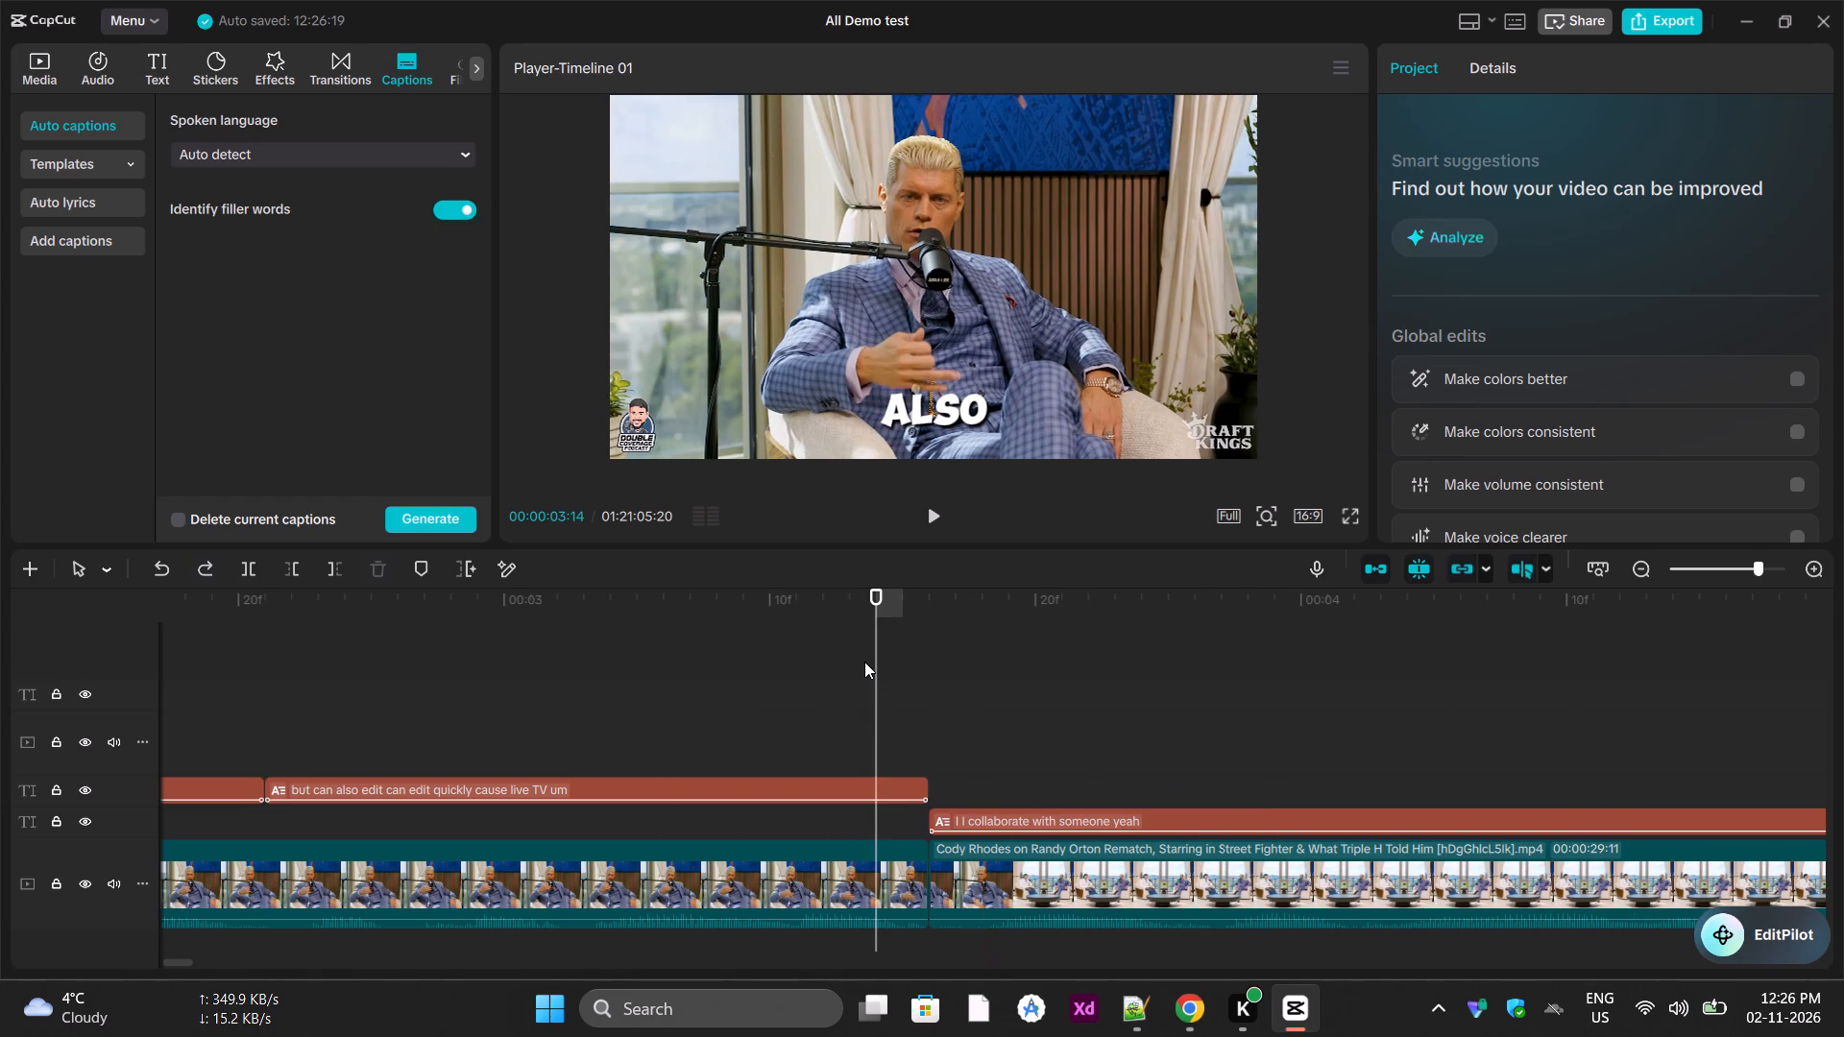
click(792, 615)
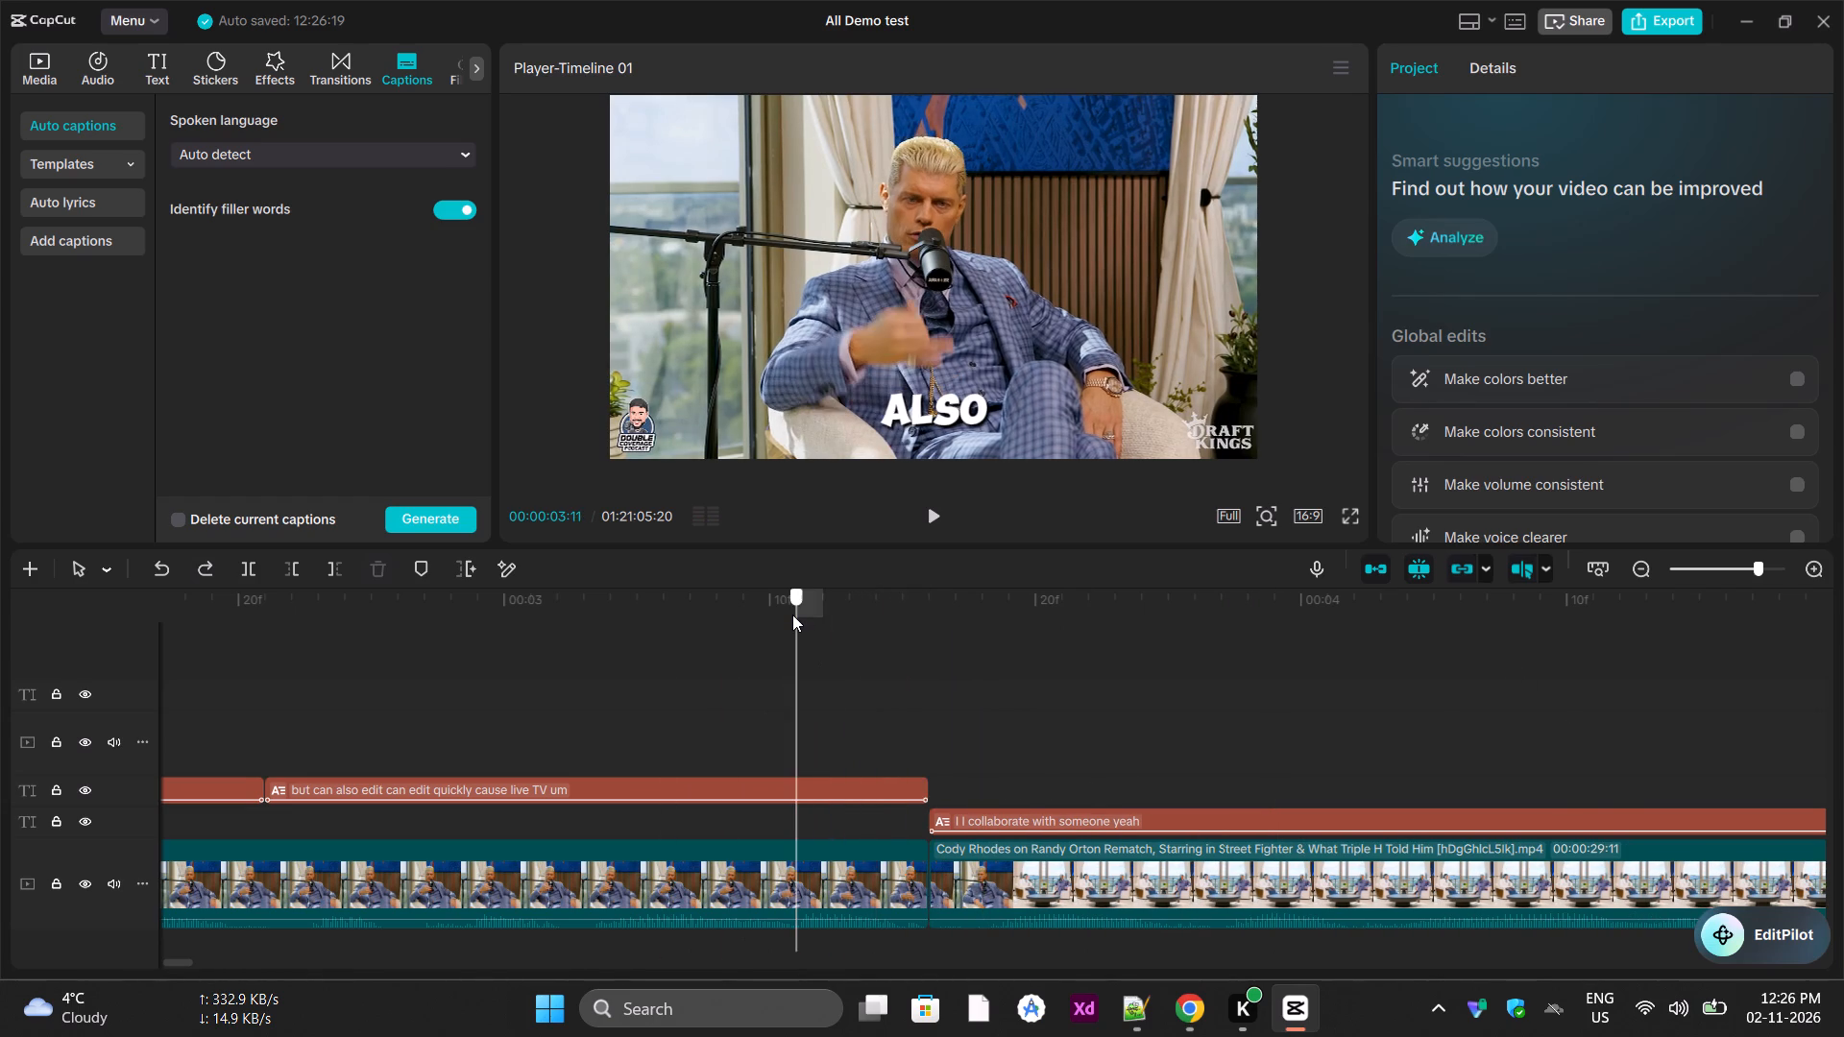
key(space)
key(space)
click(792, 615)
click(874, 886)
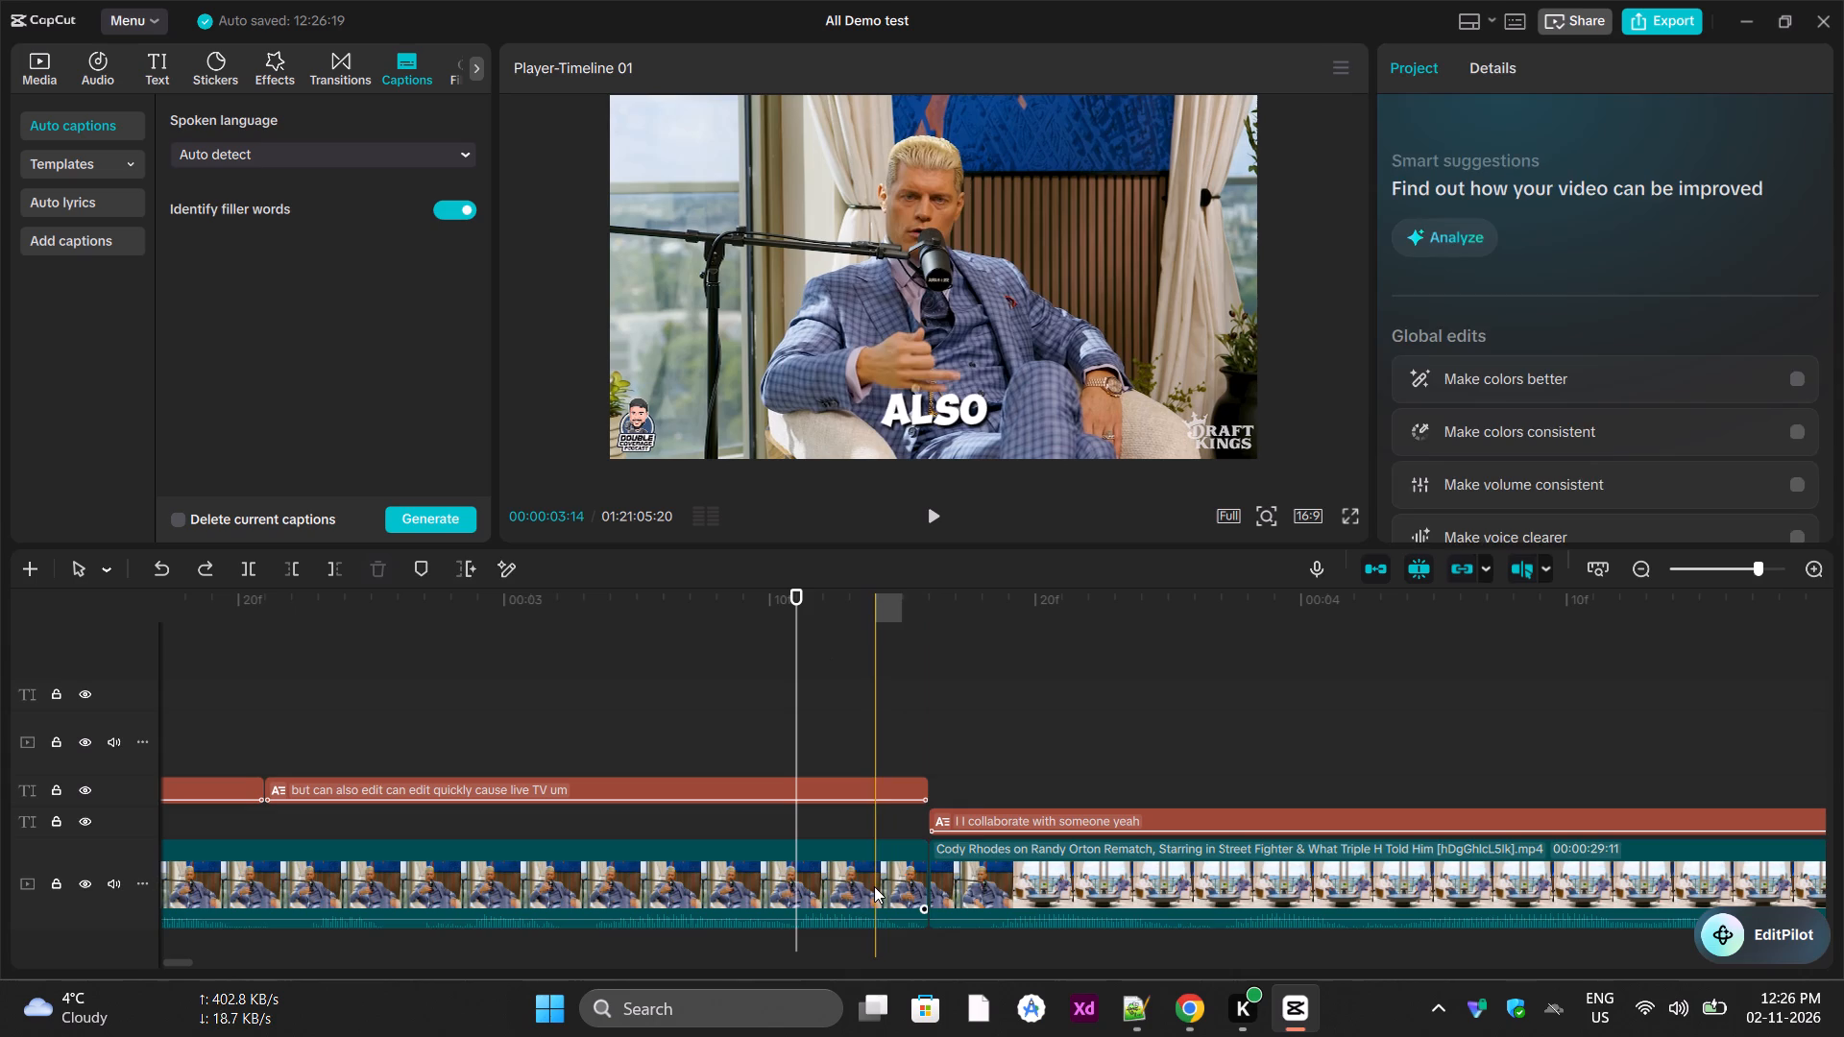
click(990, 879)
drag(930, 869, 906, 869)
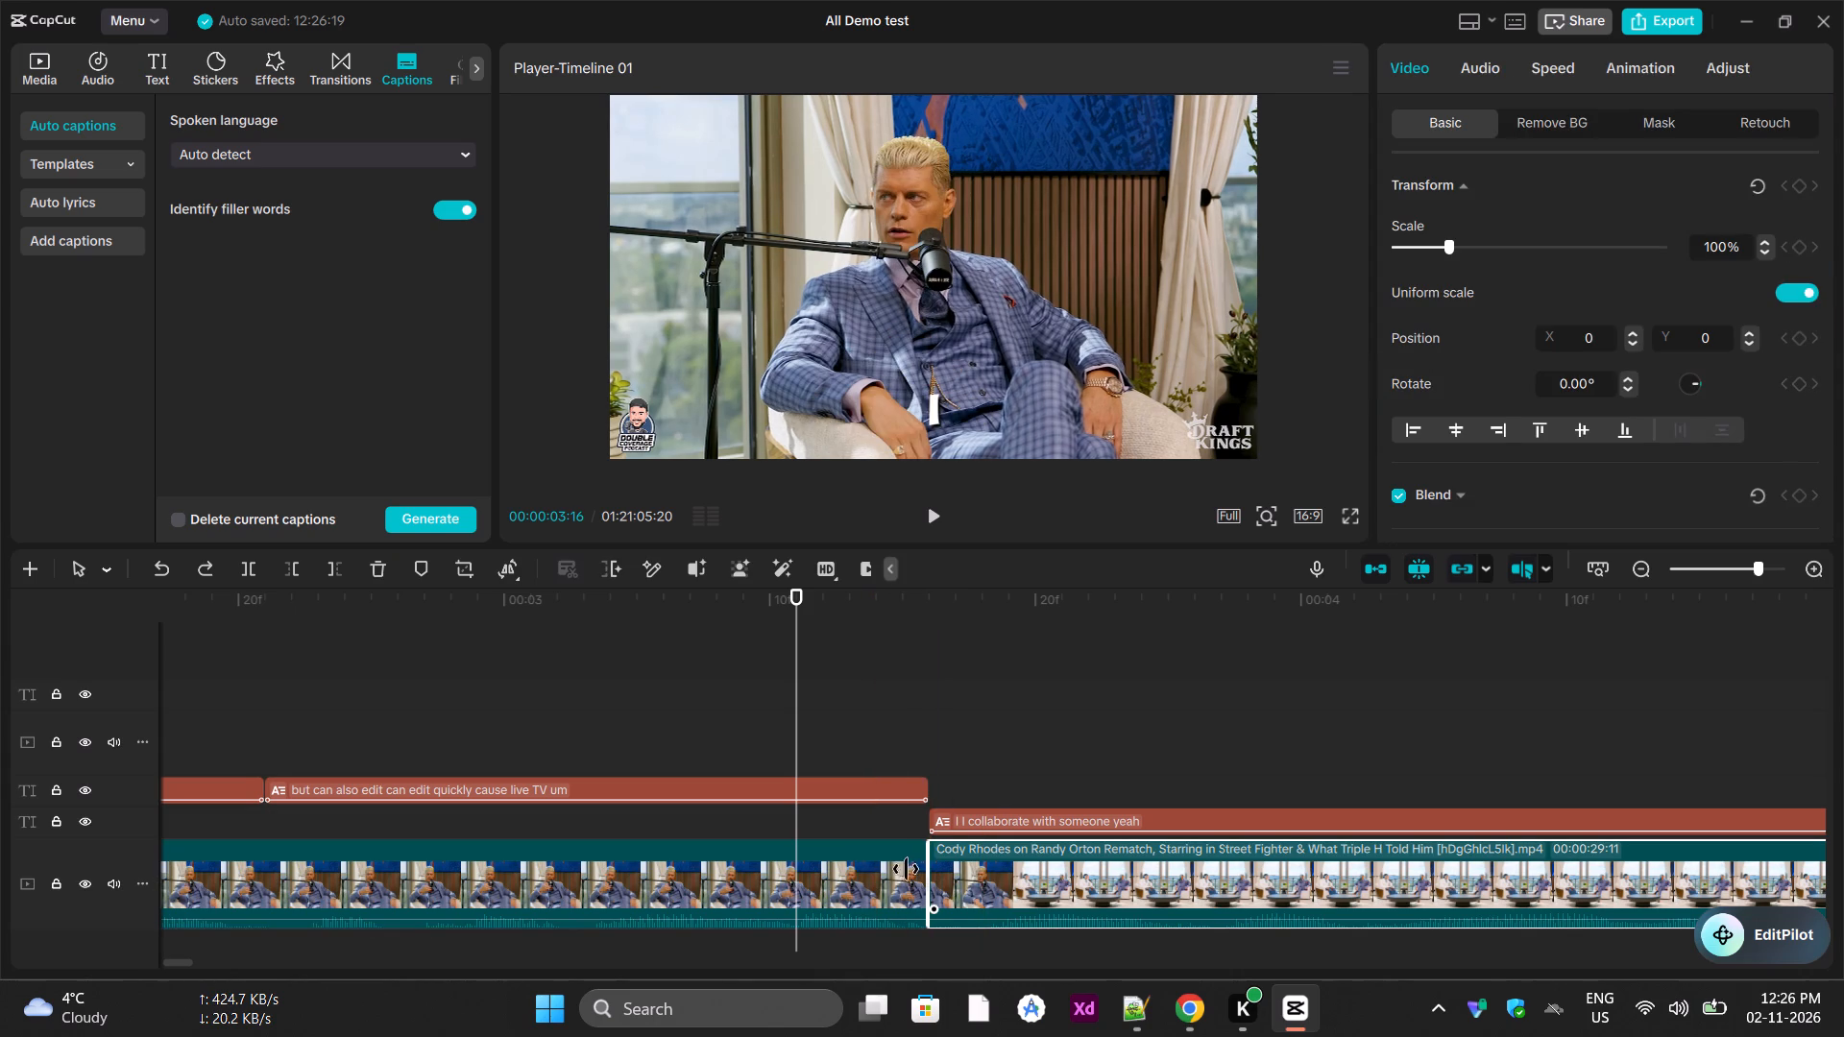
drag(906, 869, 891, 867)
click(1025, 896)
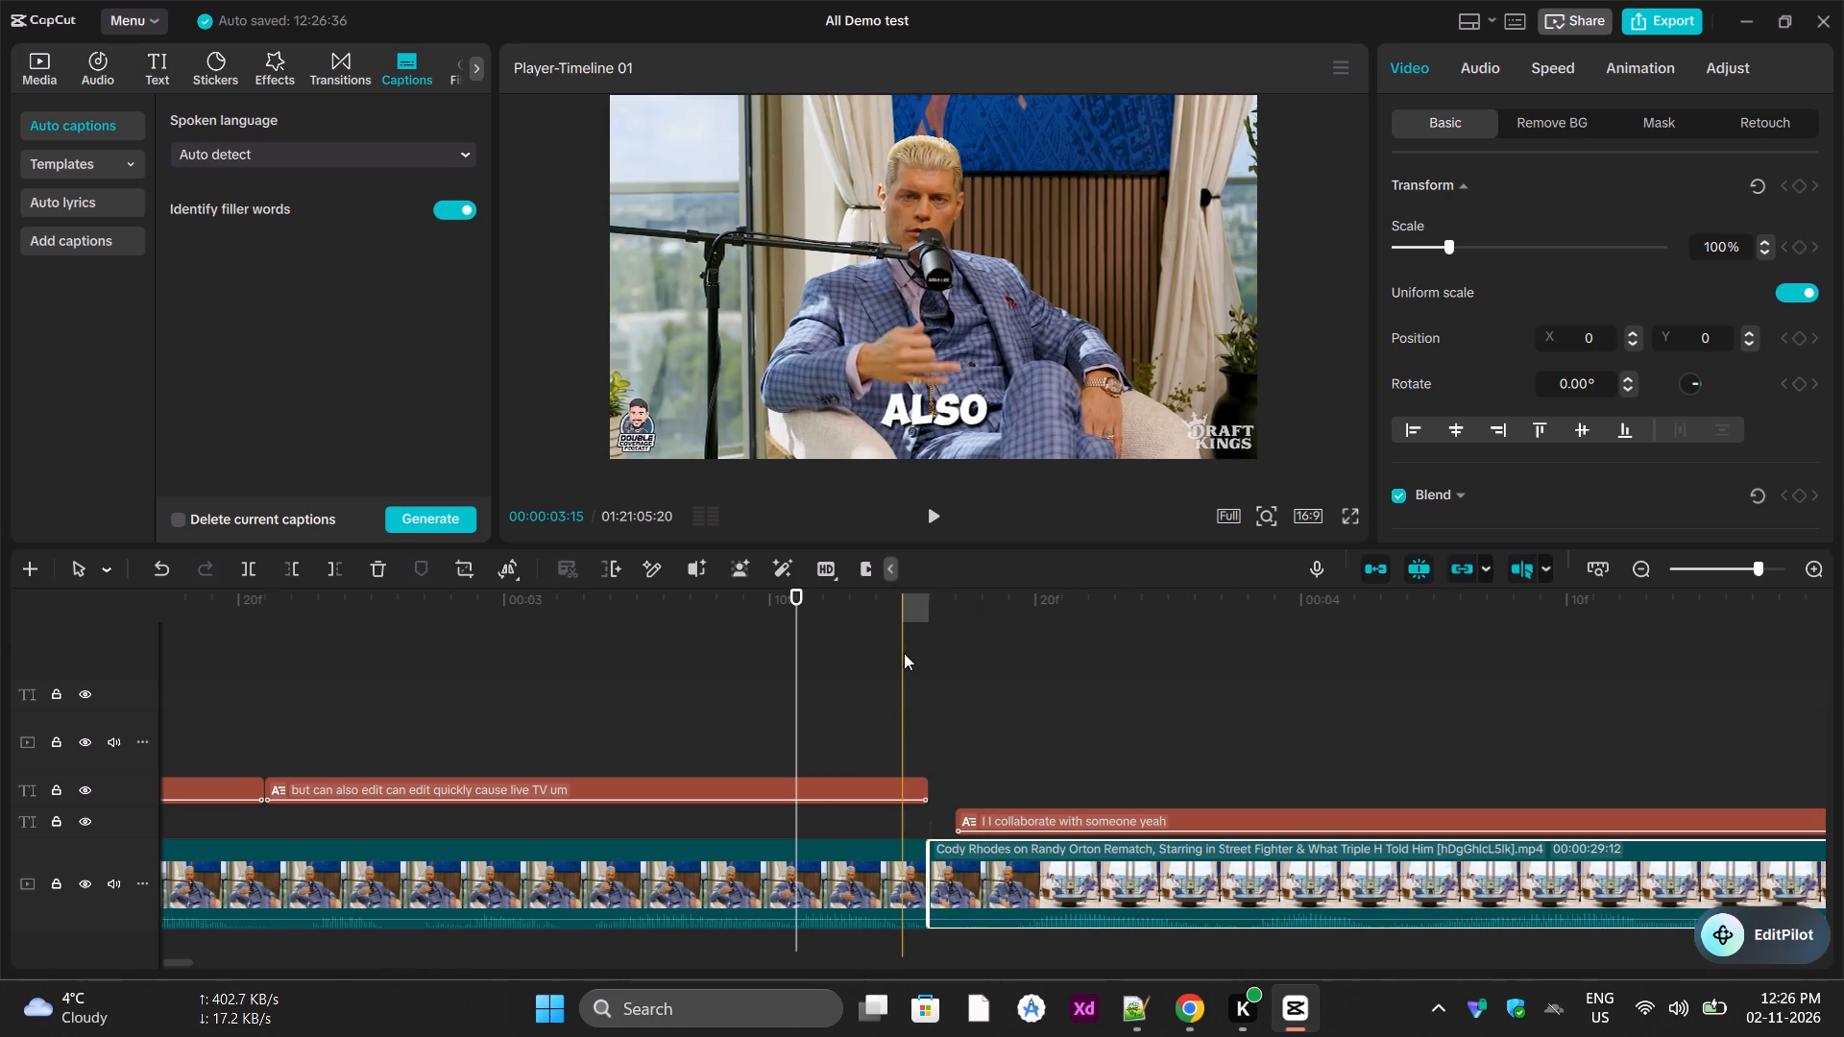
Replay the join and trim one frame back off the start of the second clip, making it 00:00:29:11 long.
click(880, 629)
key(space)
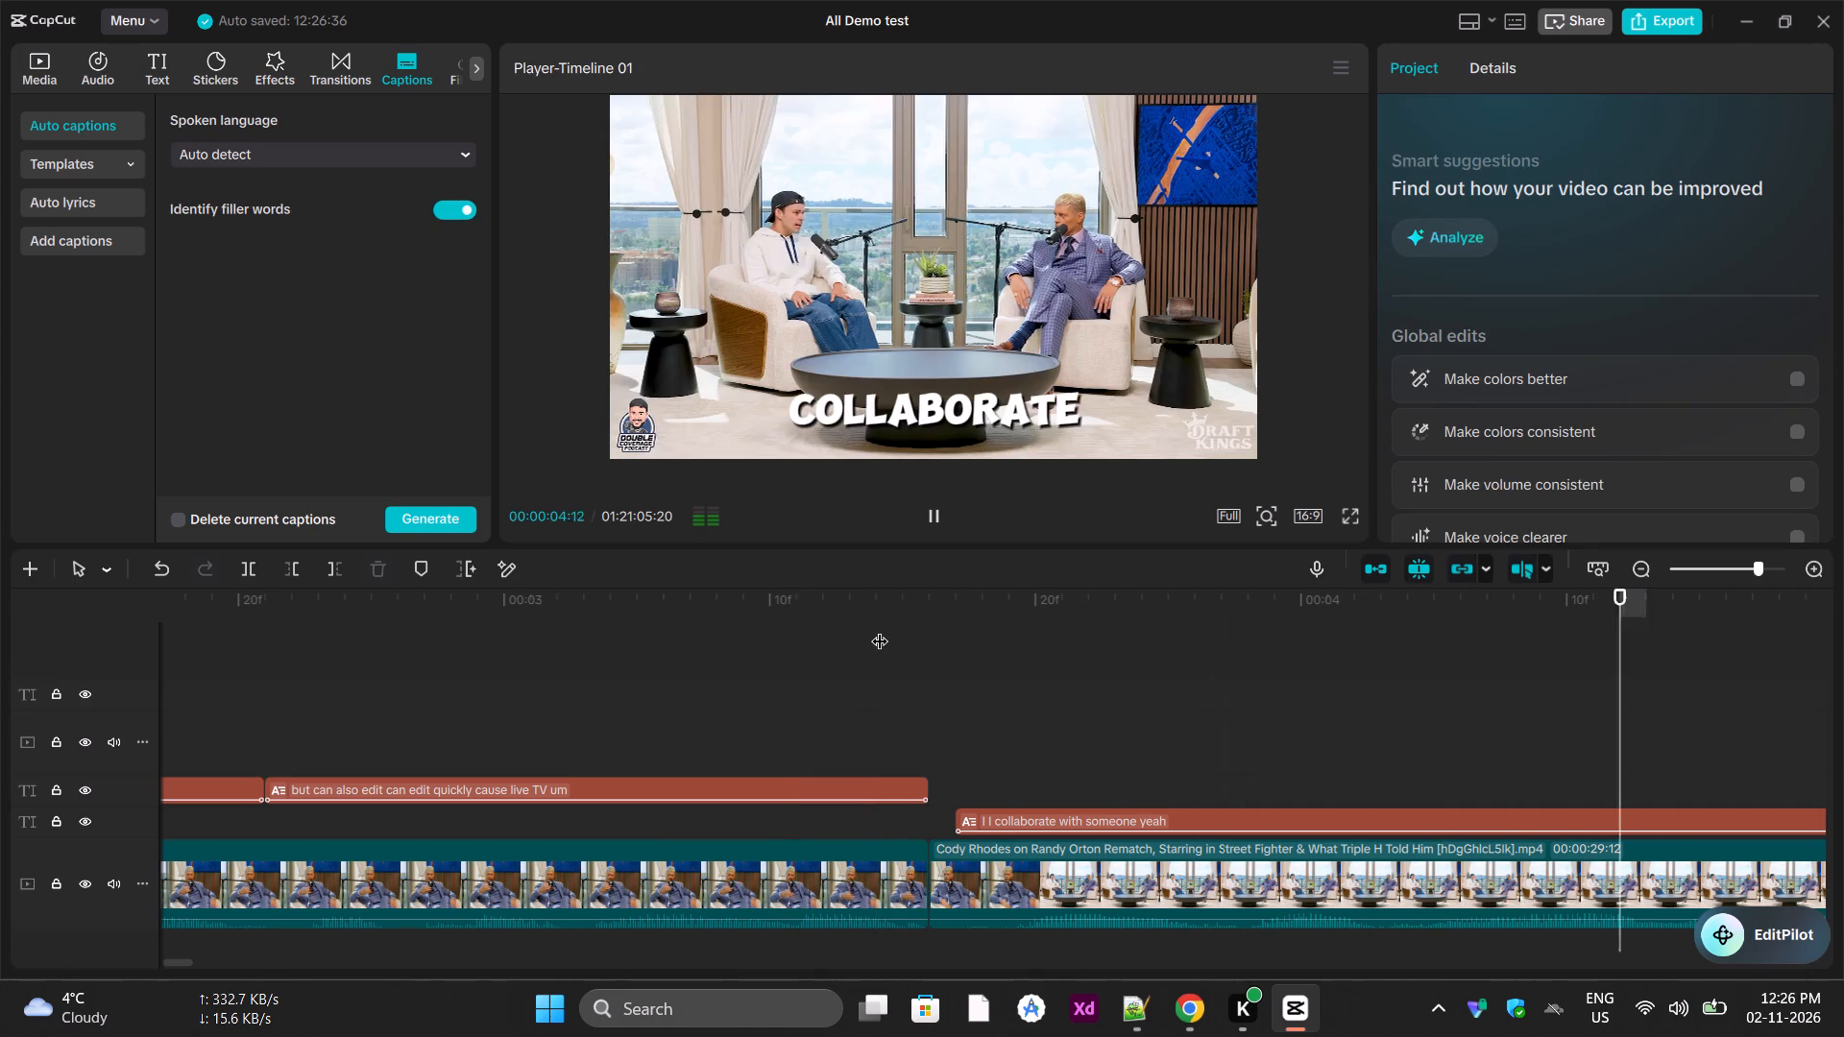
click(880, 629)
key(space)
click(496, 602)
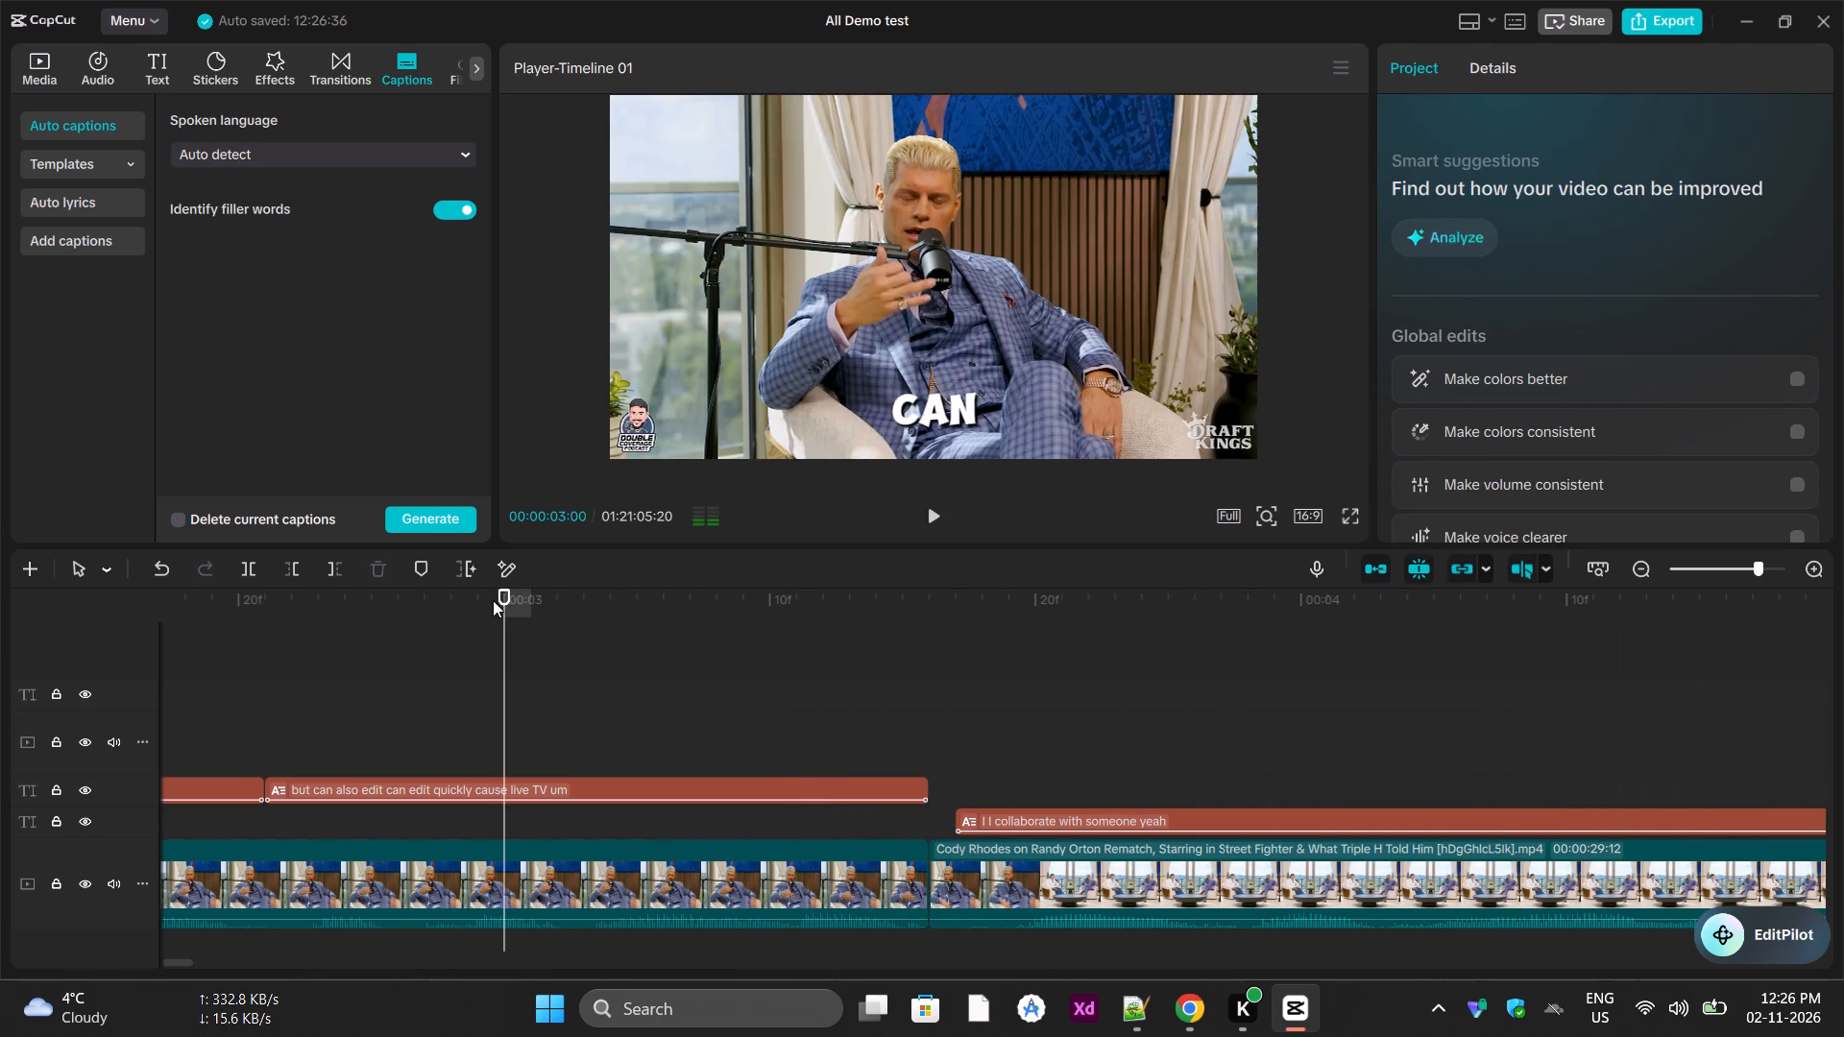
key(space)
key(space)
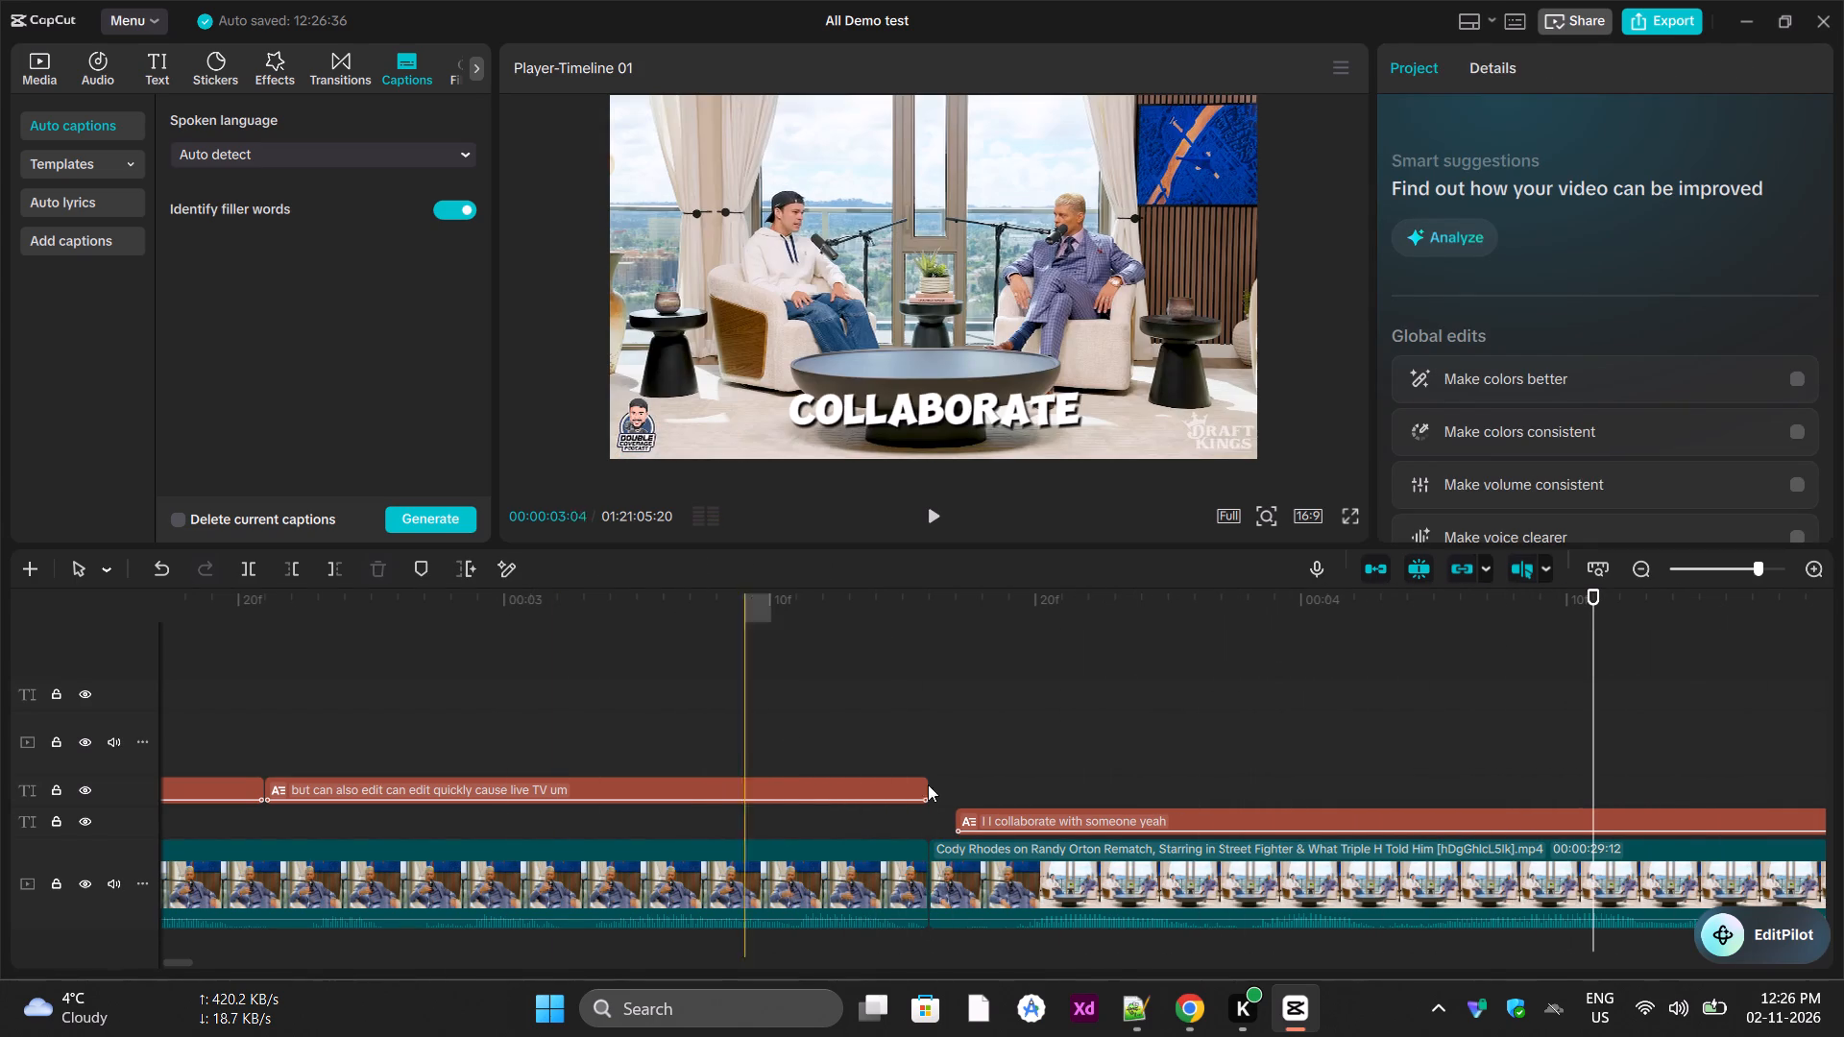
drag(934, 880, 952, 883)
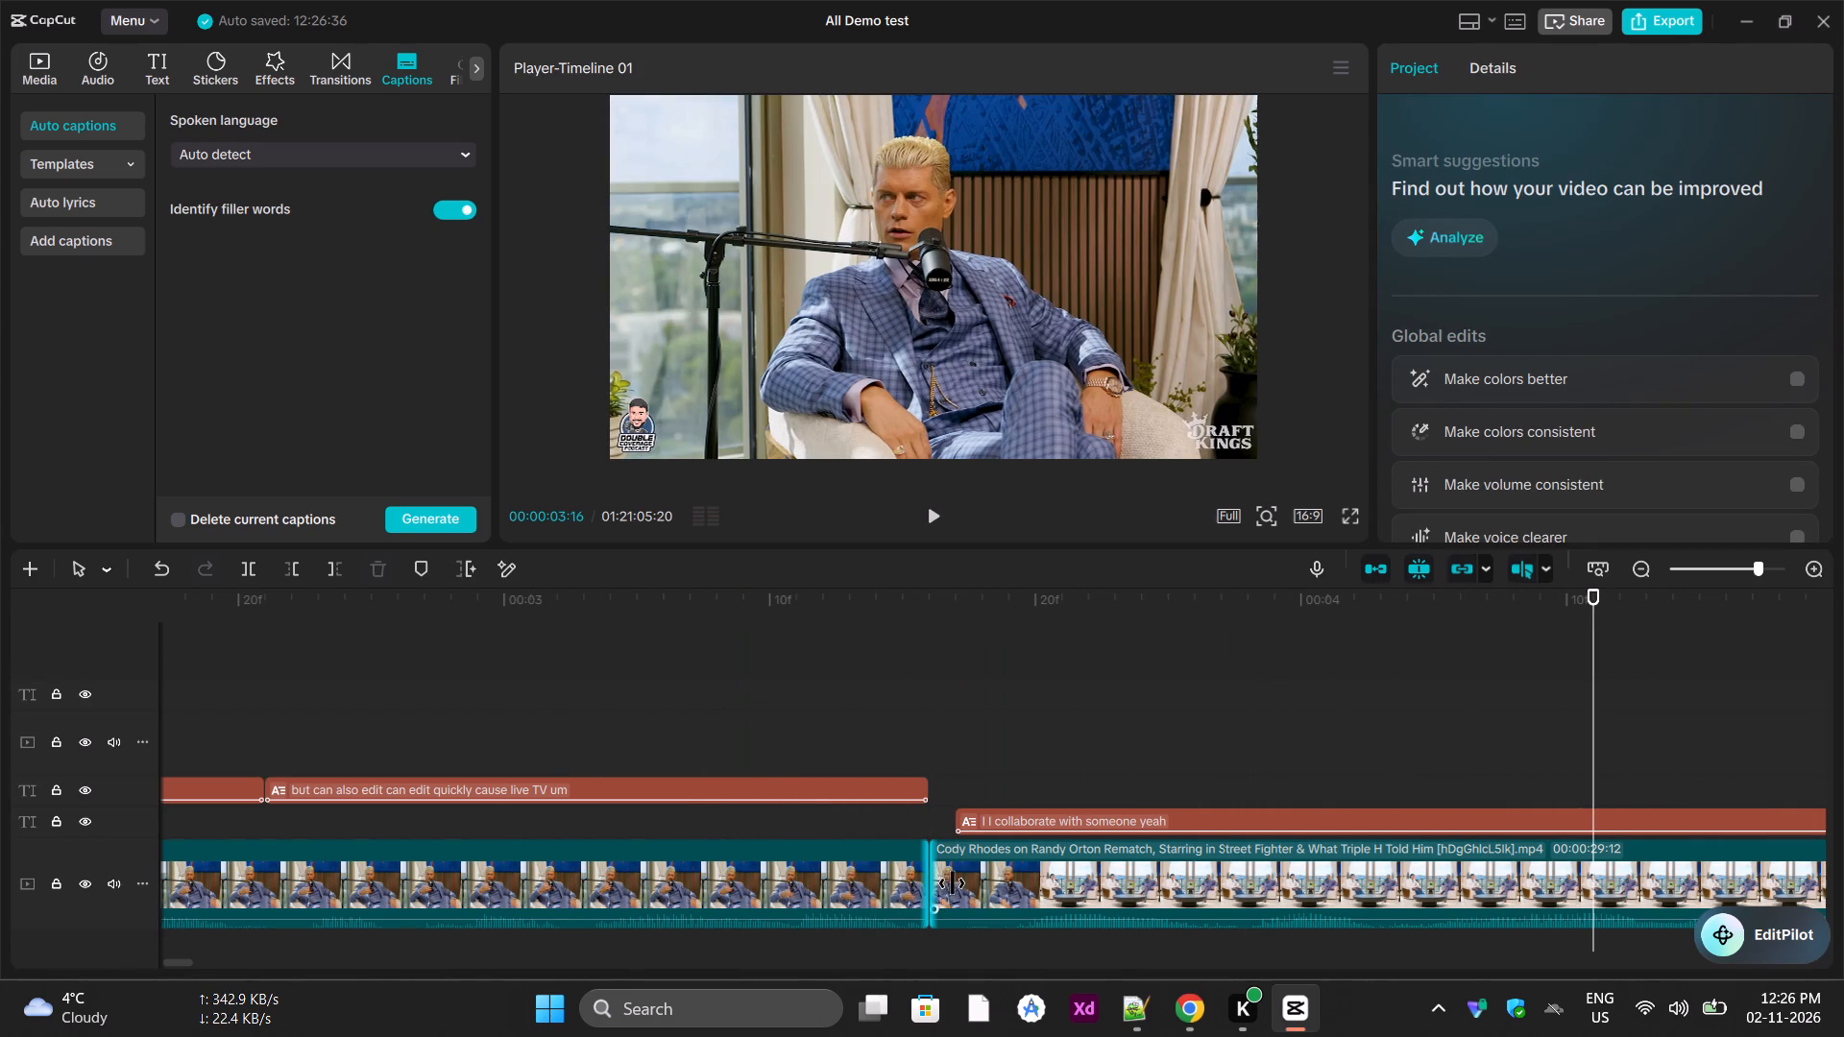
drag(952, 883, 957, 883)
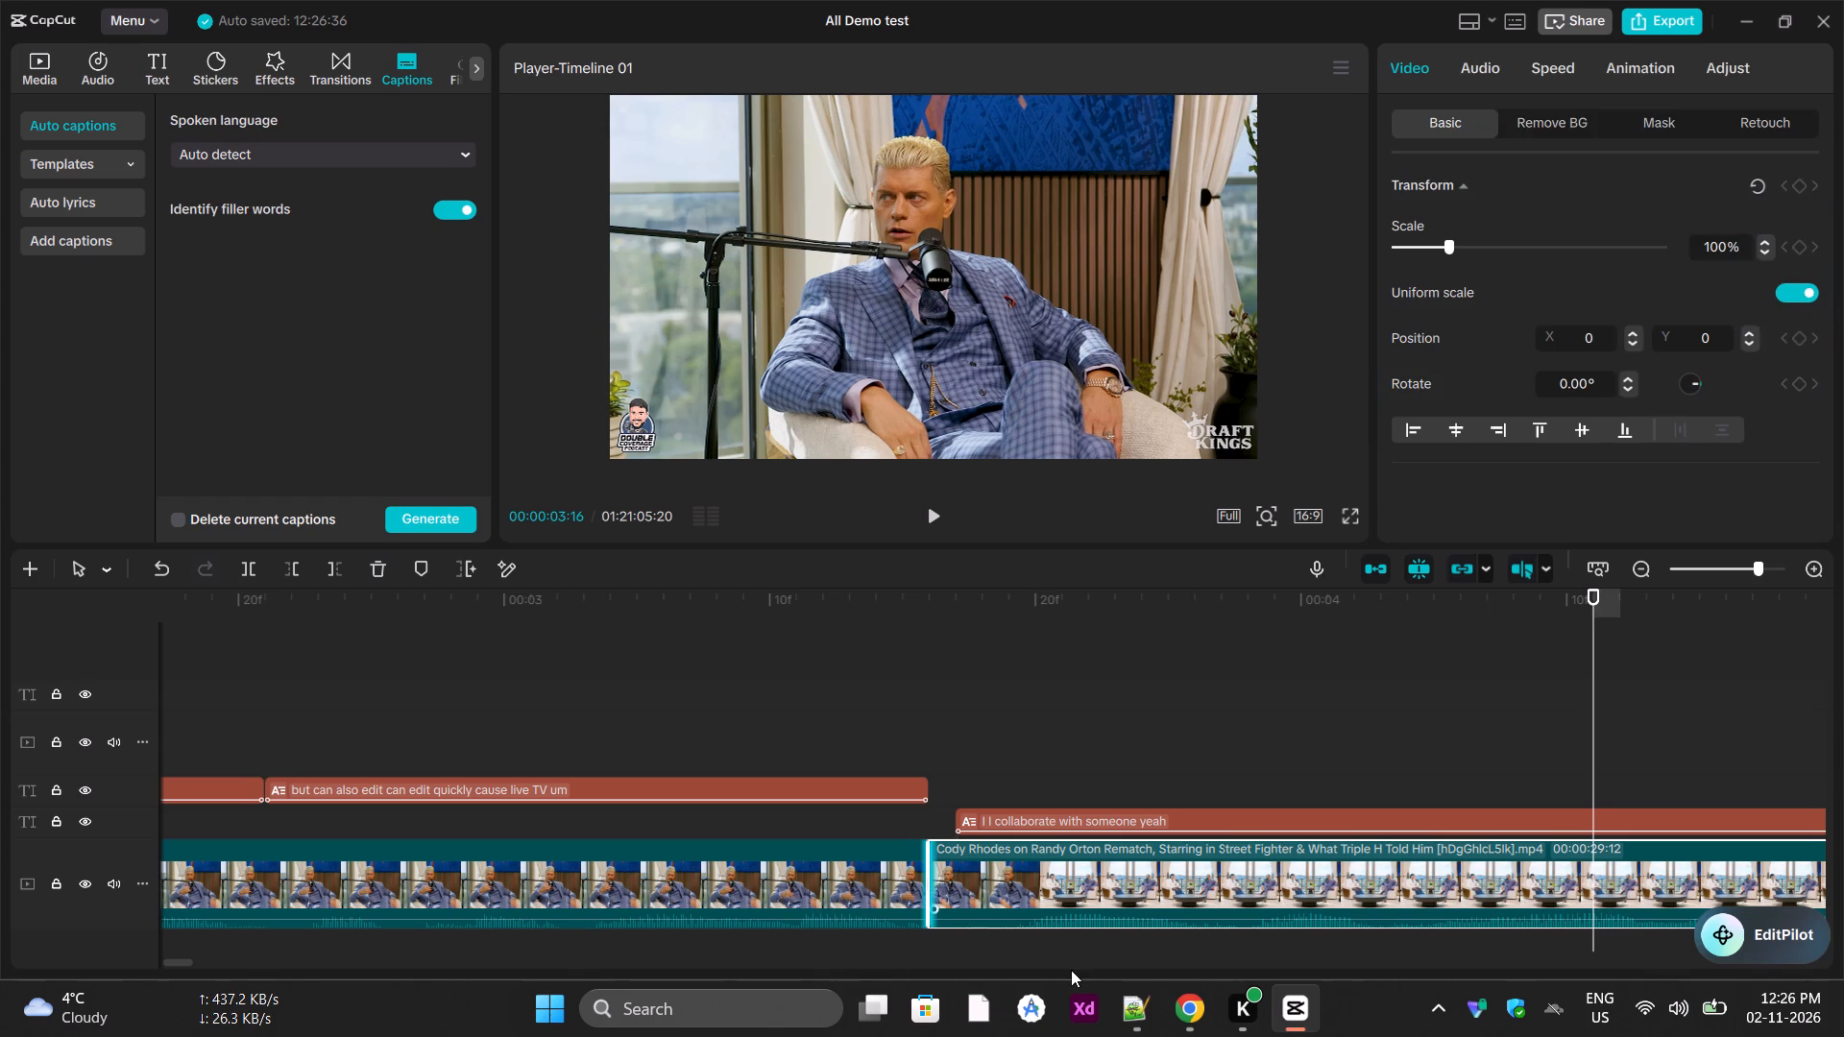
click(406, 599)
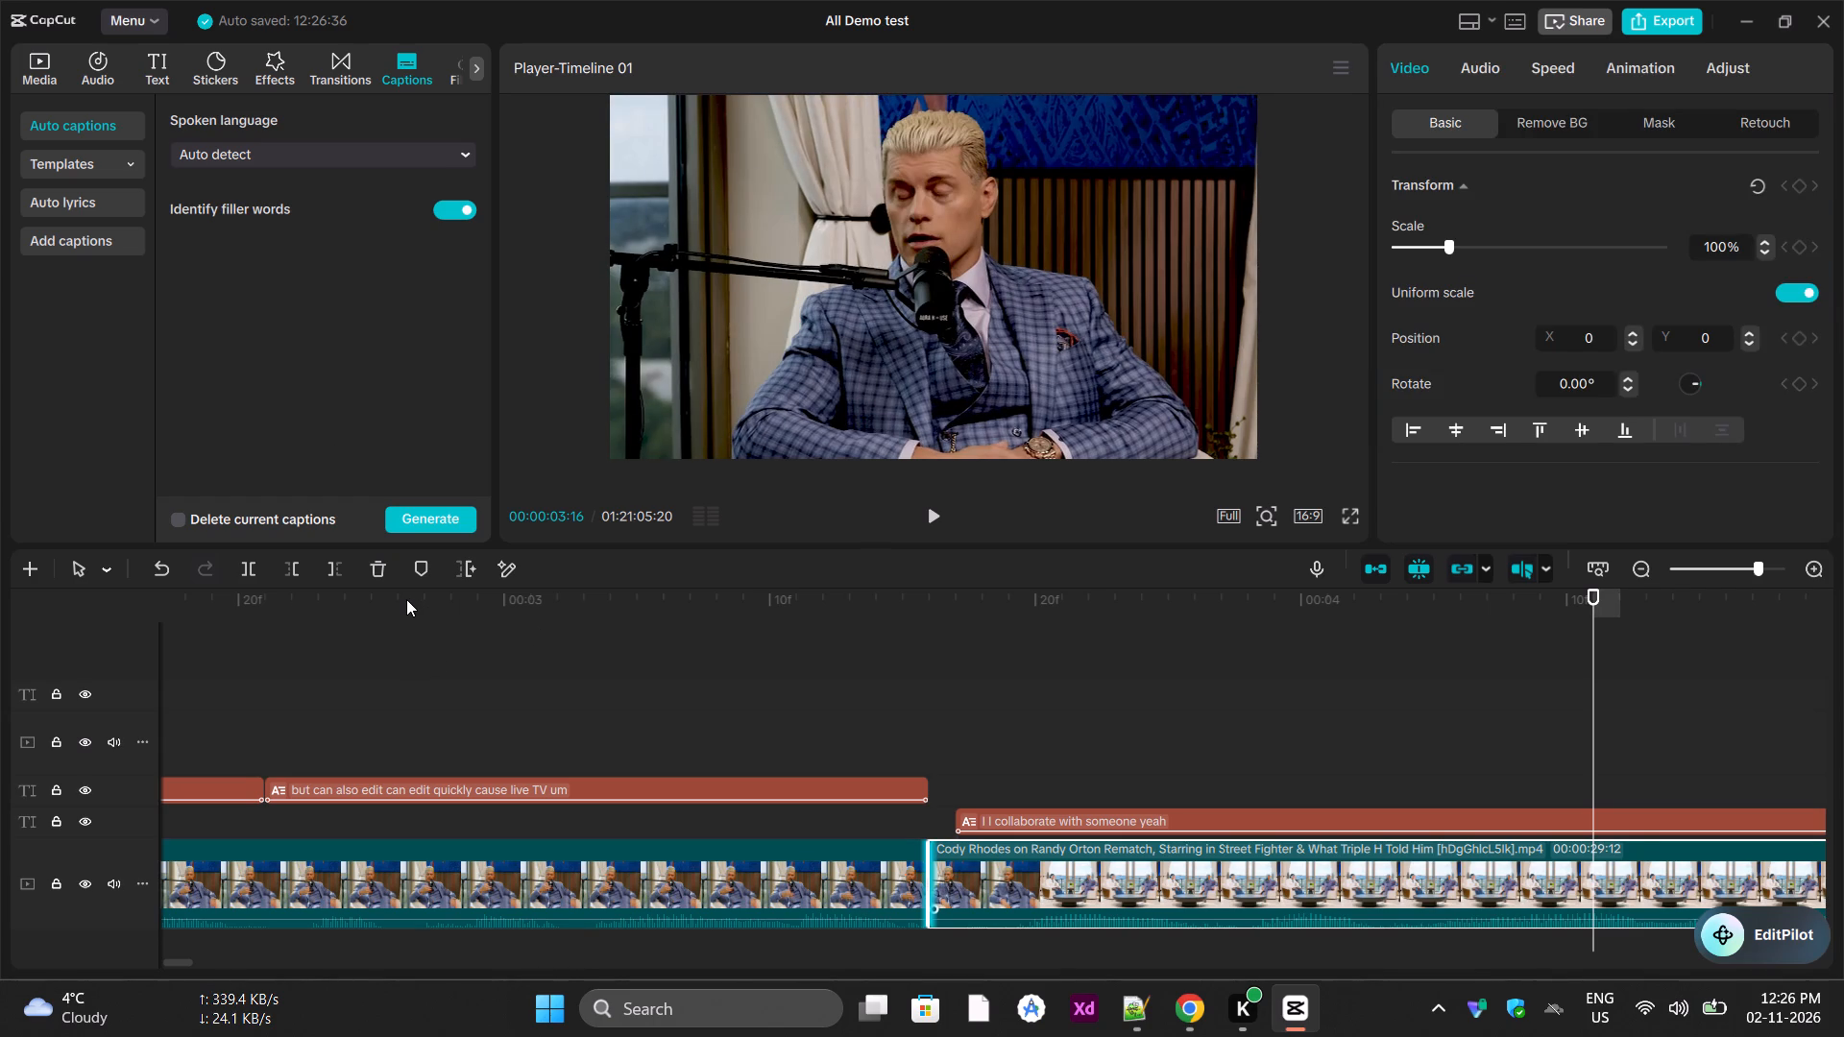
click(656, 601)
key(alt+Tab)
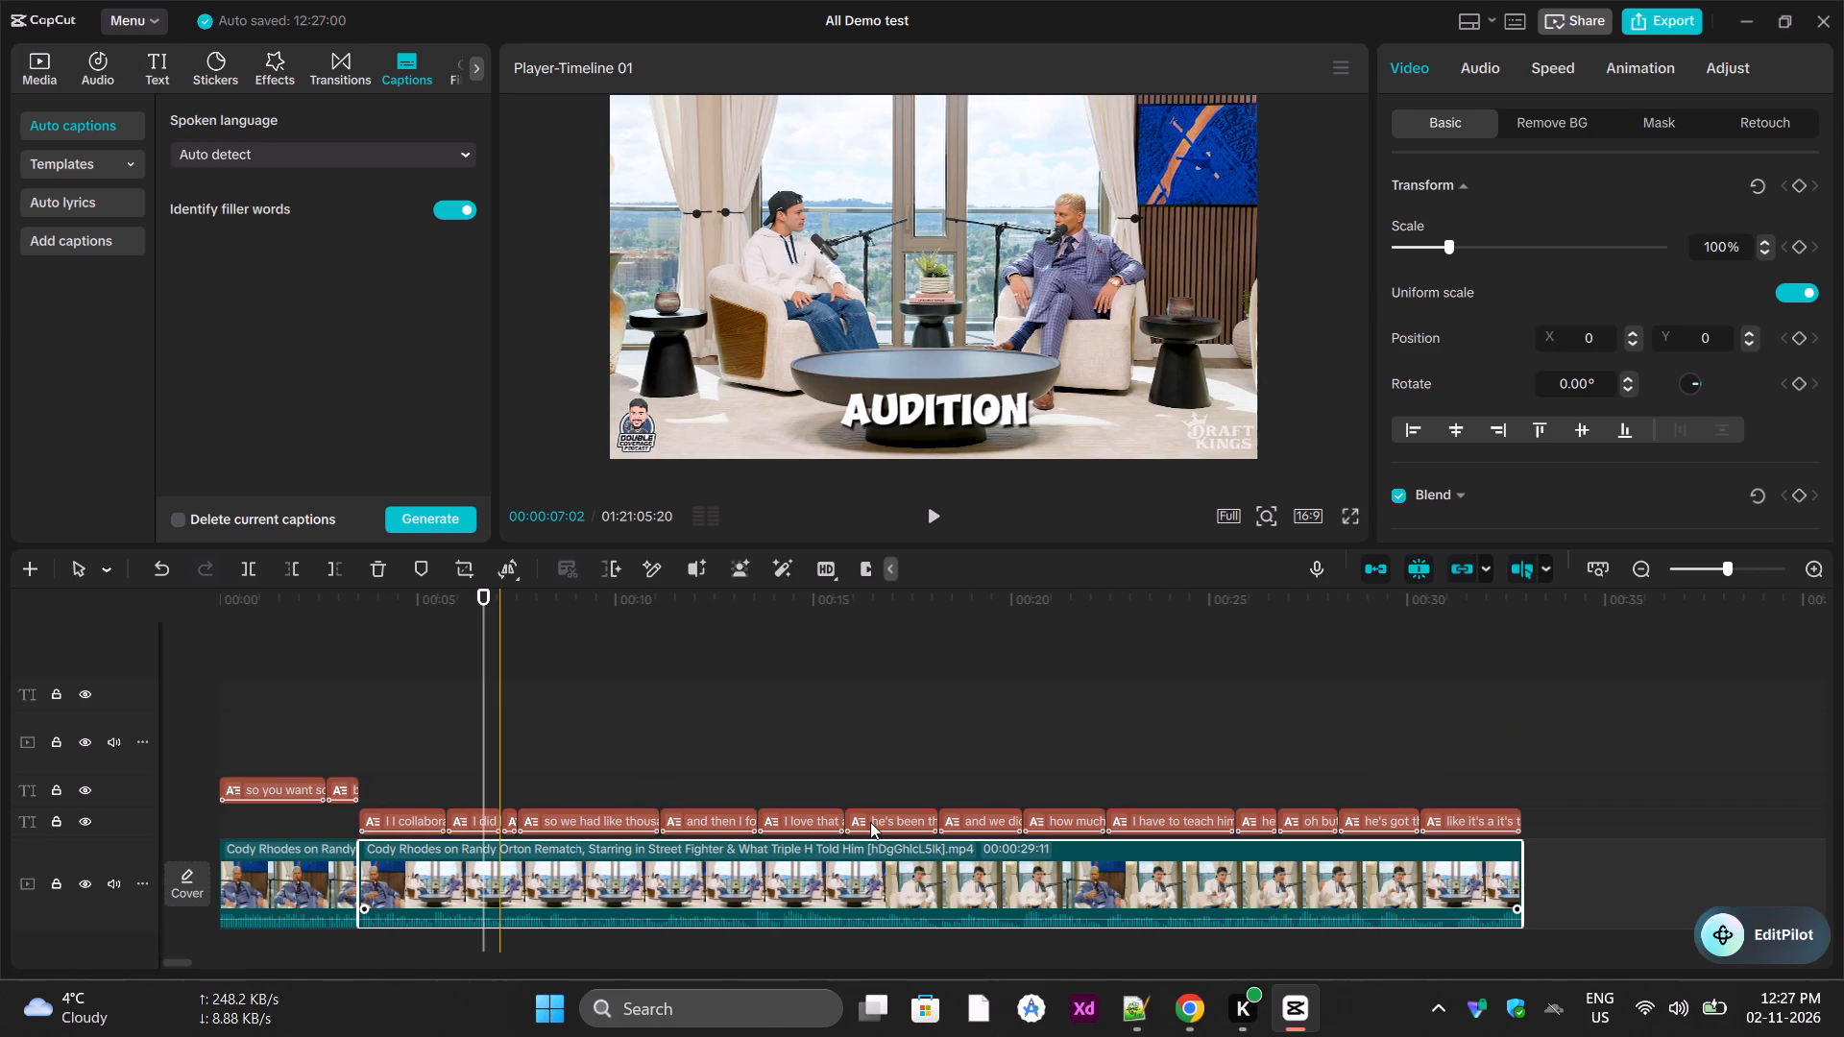
drag(1556, 683, 343, 761)
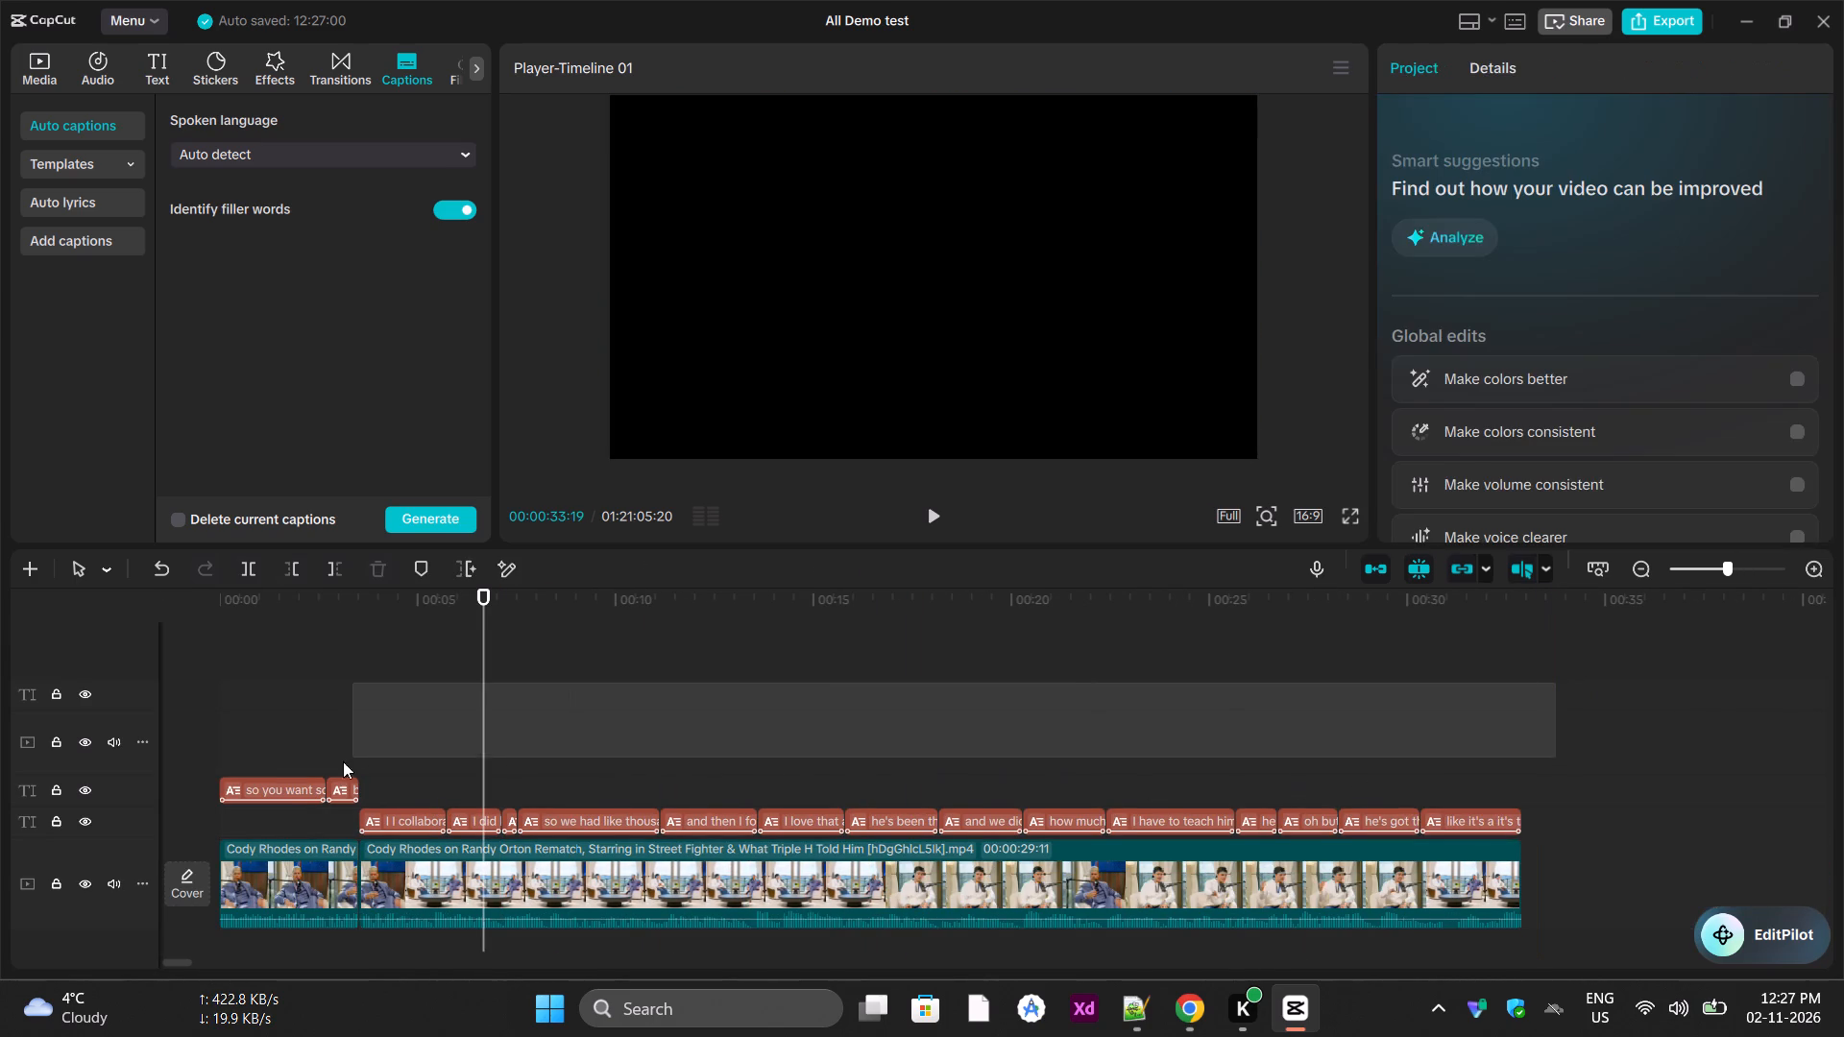
drag(343, 761, 200, 824)
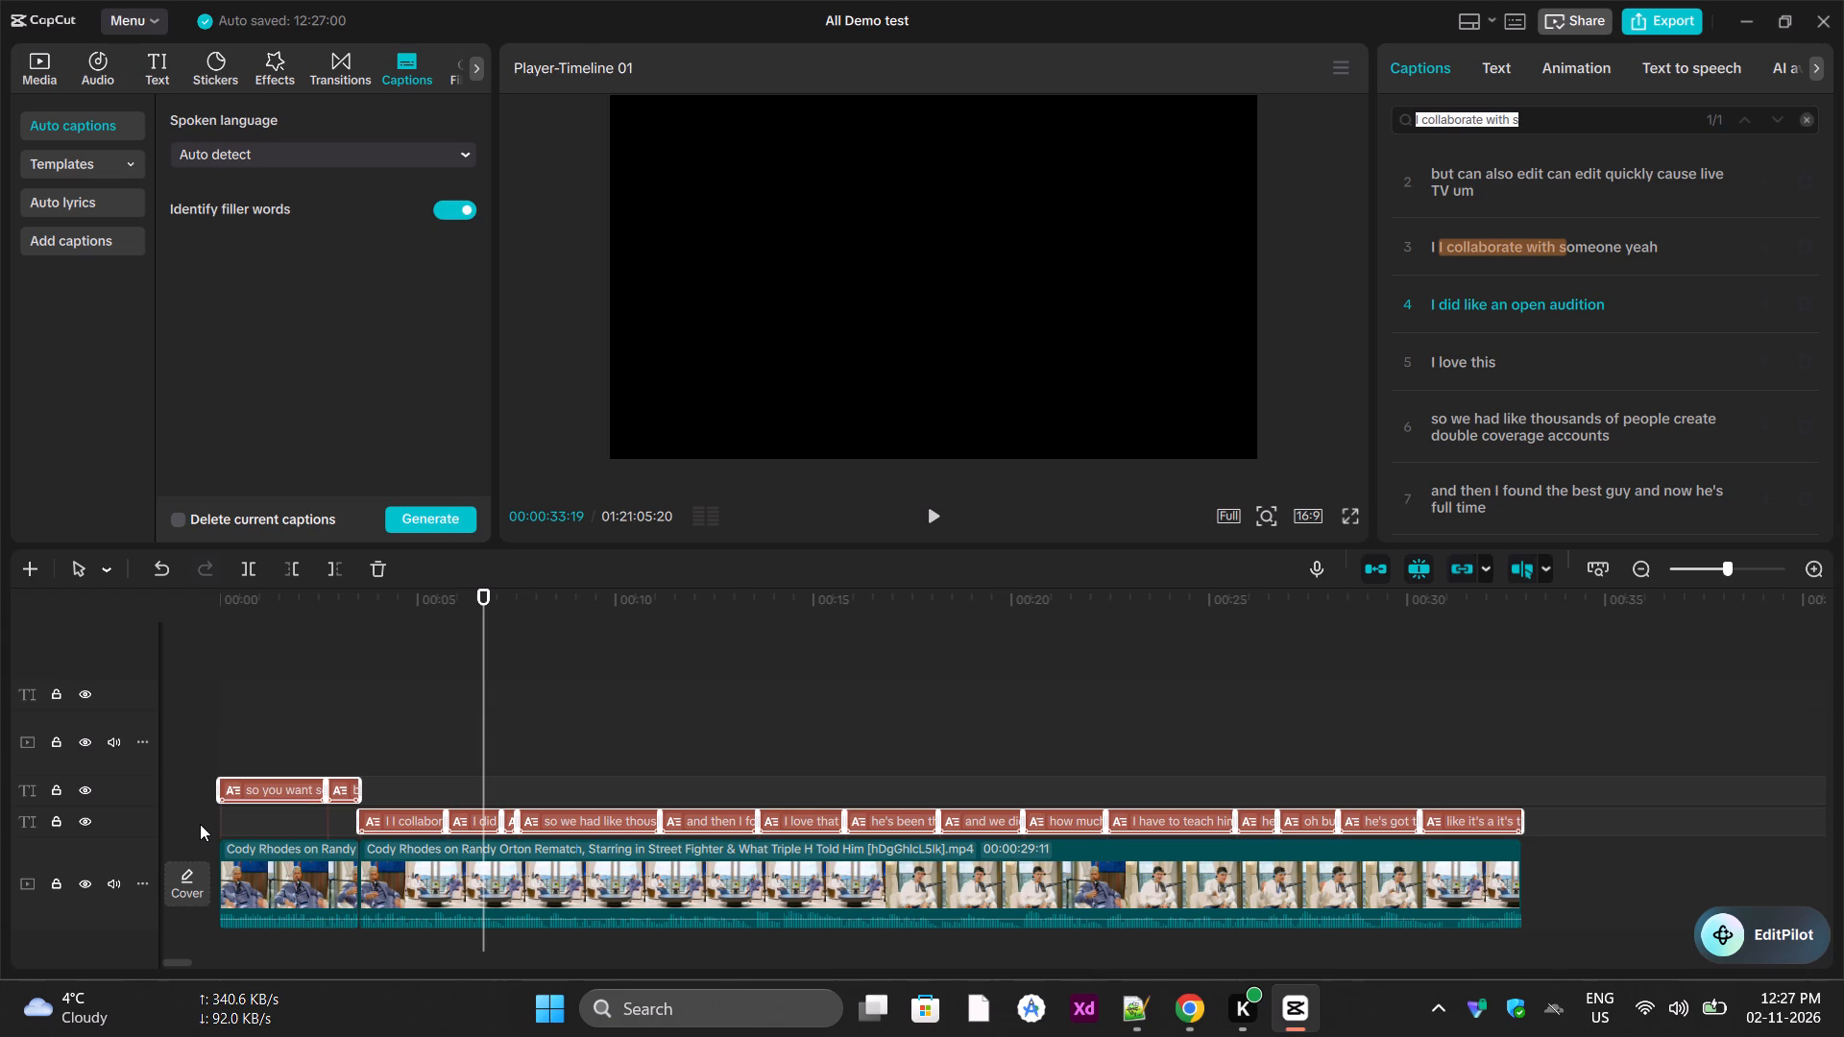
key(Delete)
Delete the two long leftover source clips and all their captions after the assembled short, keeping only the short itself.
ctrl+scroll(1312, 858, down, 11)
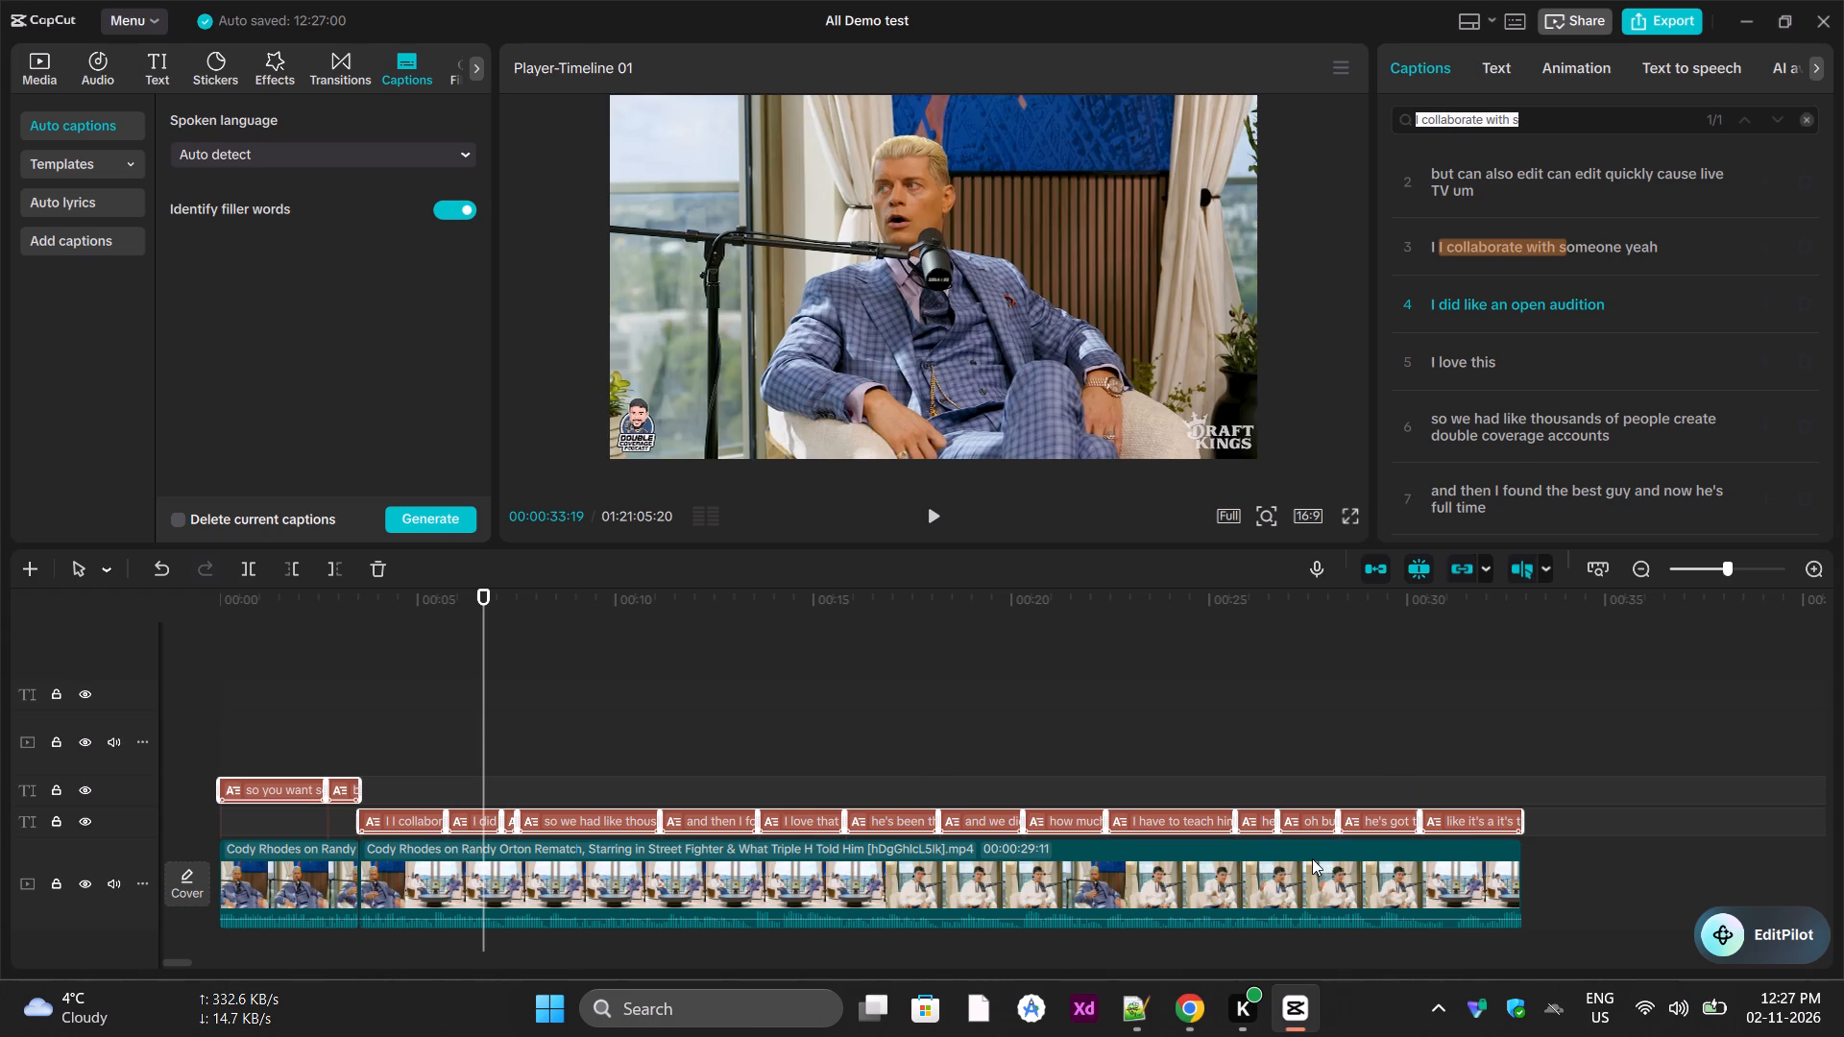
ctrl+scroll(1312, 858, down, 20)
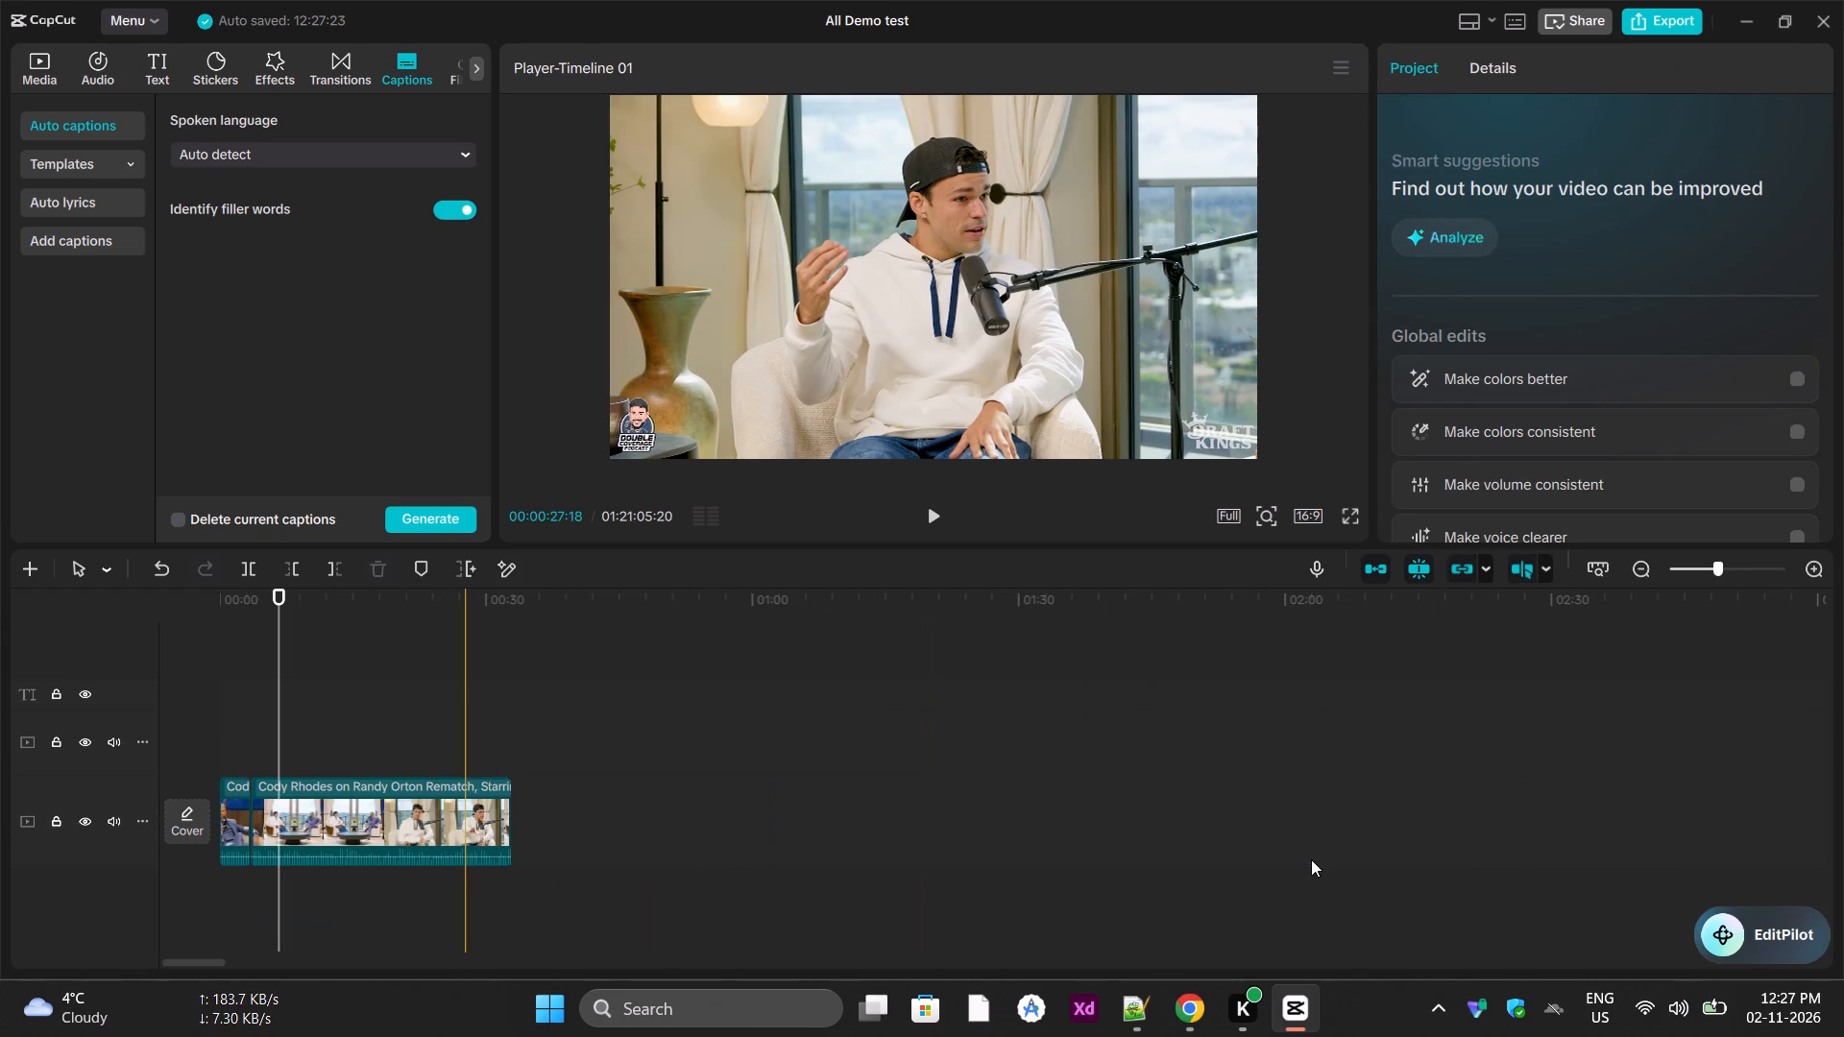
ctrl+scroll(1311, 859, down, 19)
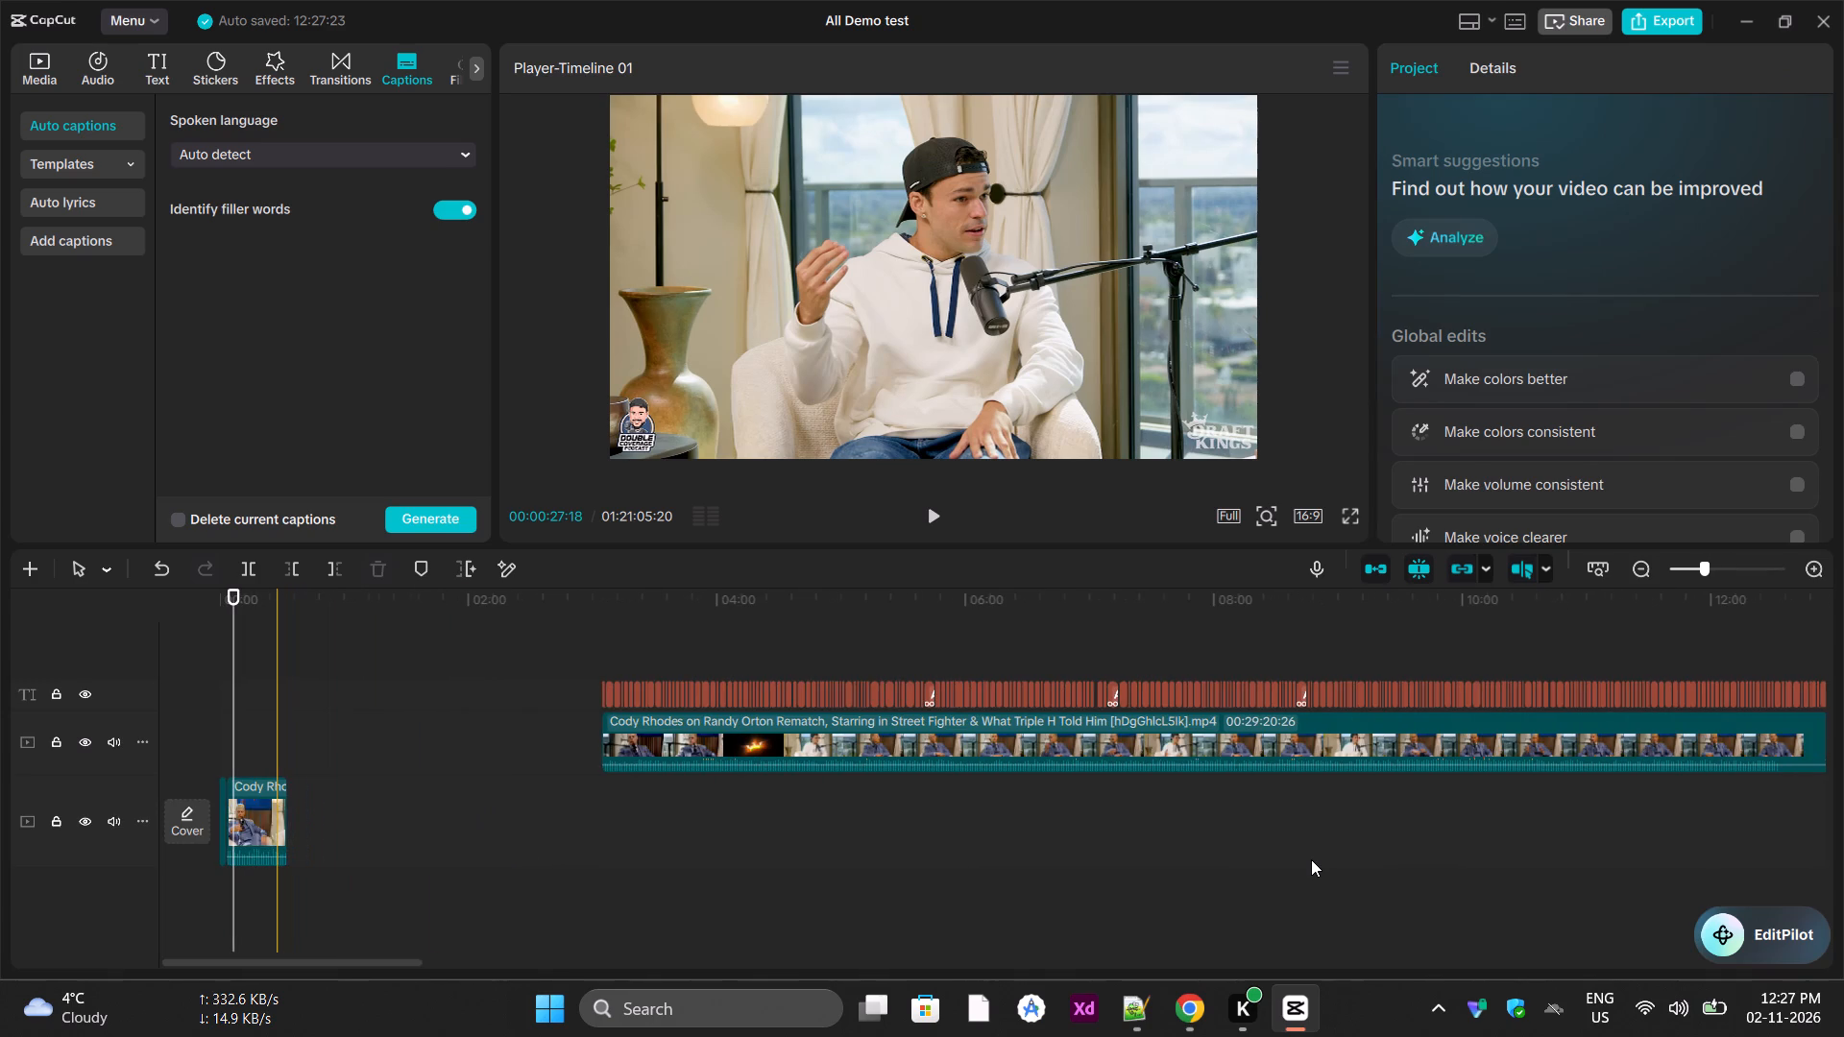
ctrl+scroll(1311, 859, down, 11)
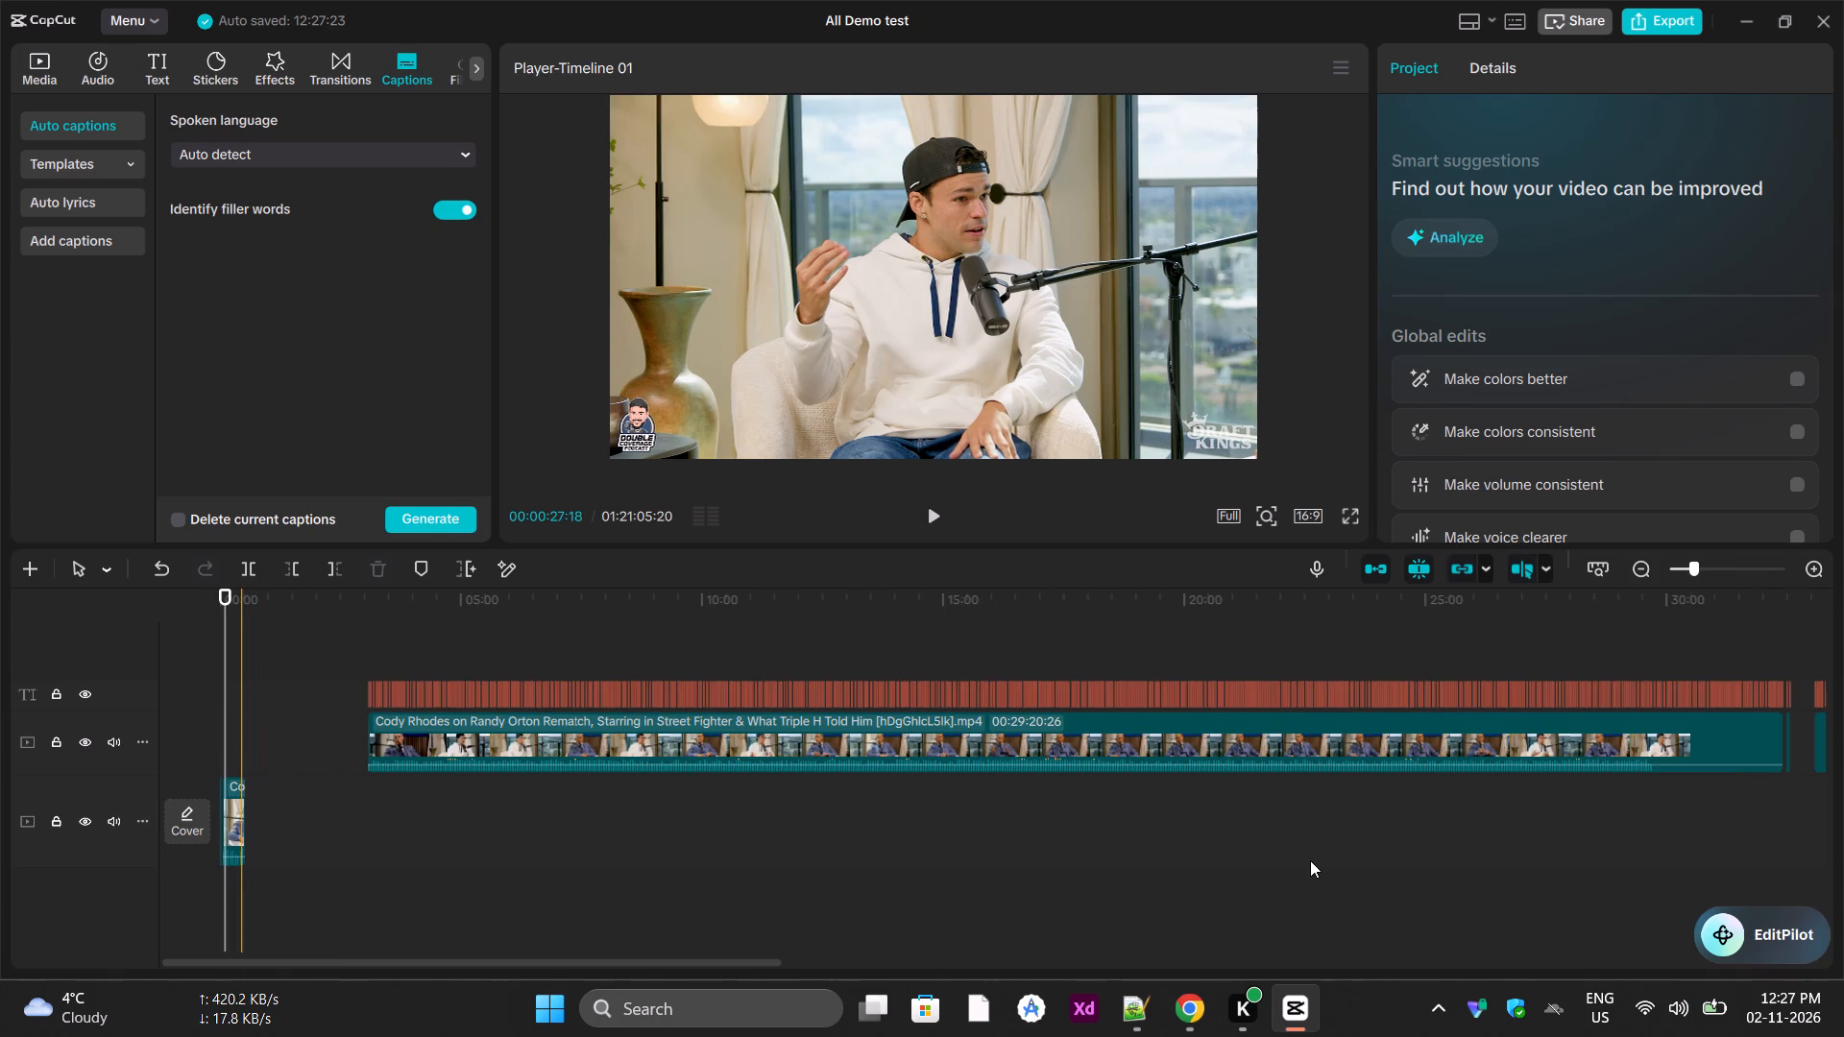
ctrl+scroll(1310, 860, down, 7)
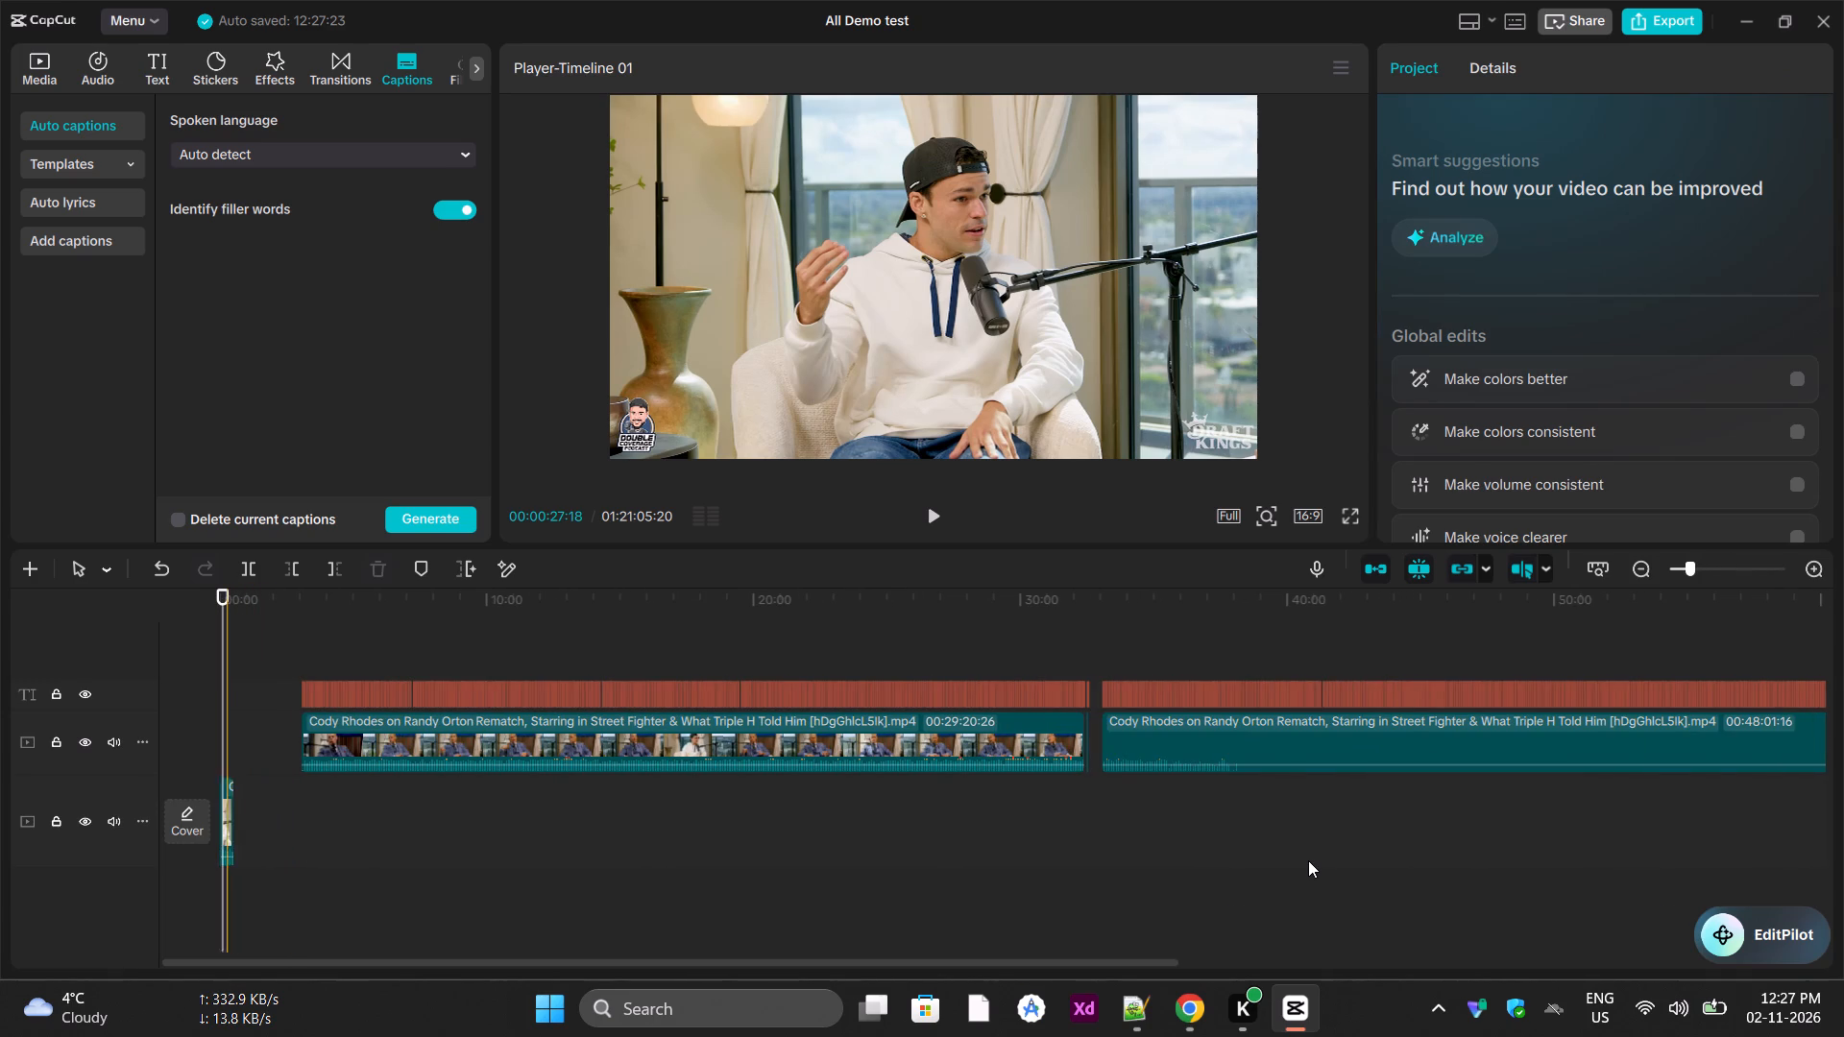
drag(1044, 828, 223, 625)
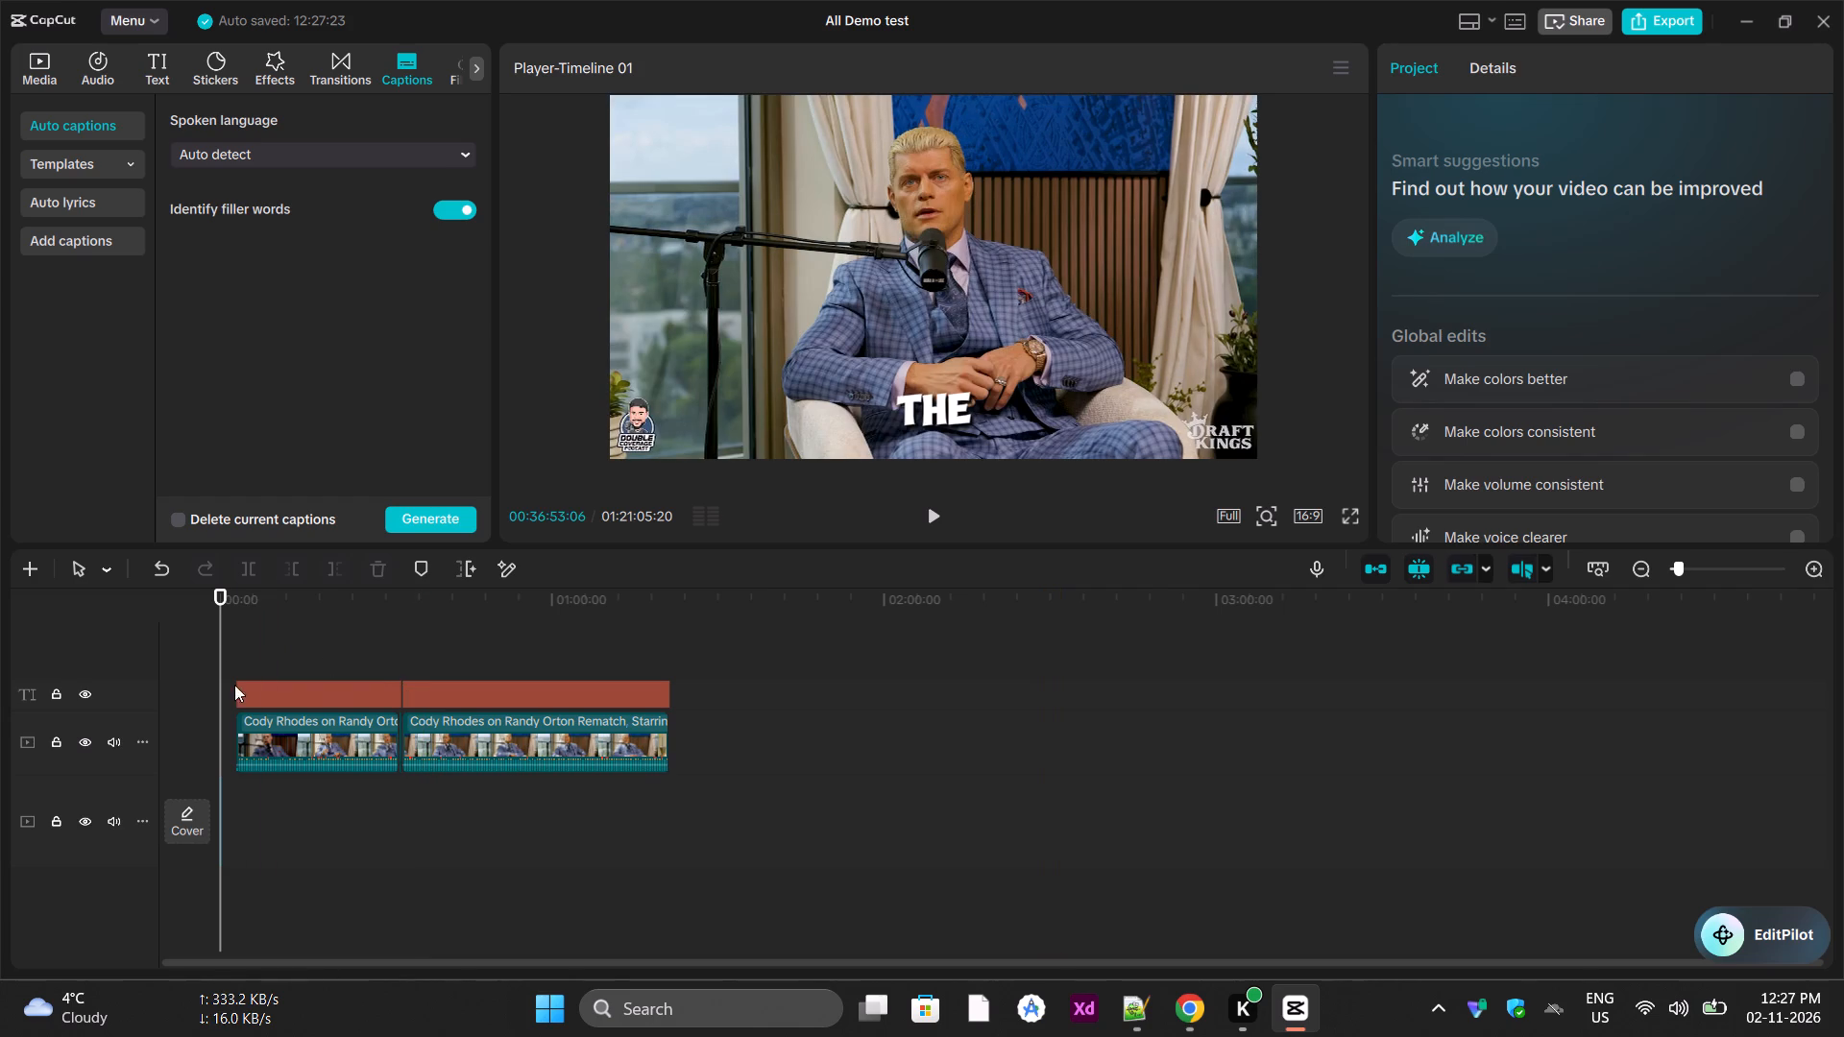
ctrl+scroll(250, 703, up, 11)
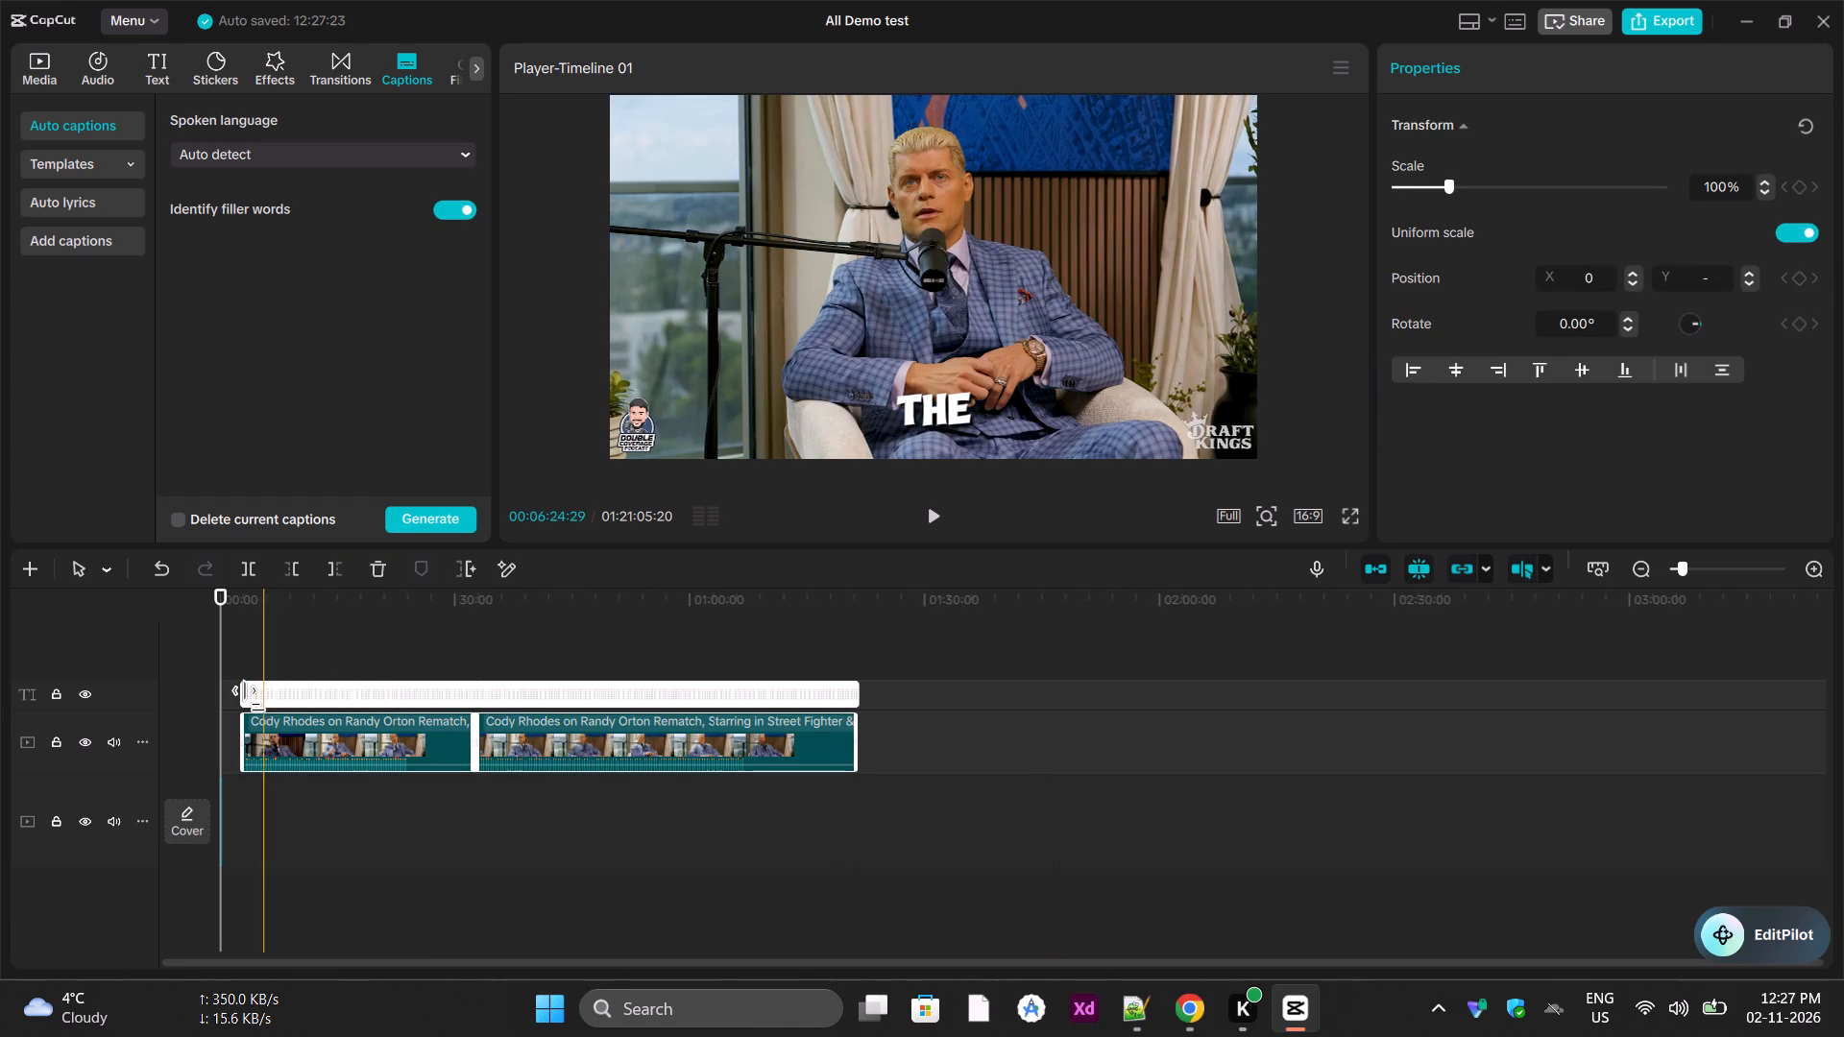
key(Delete)
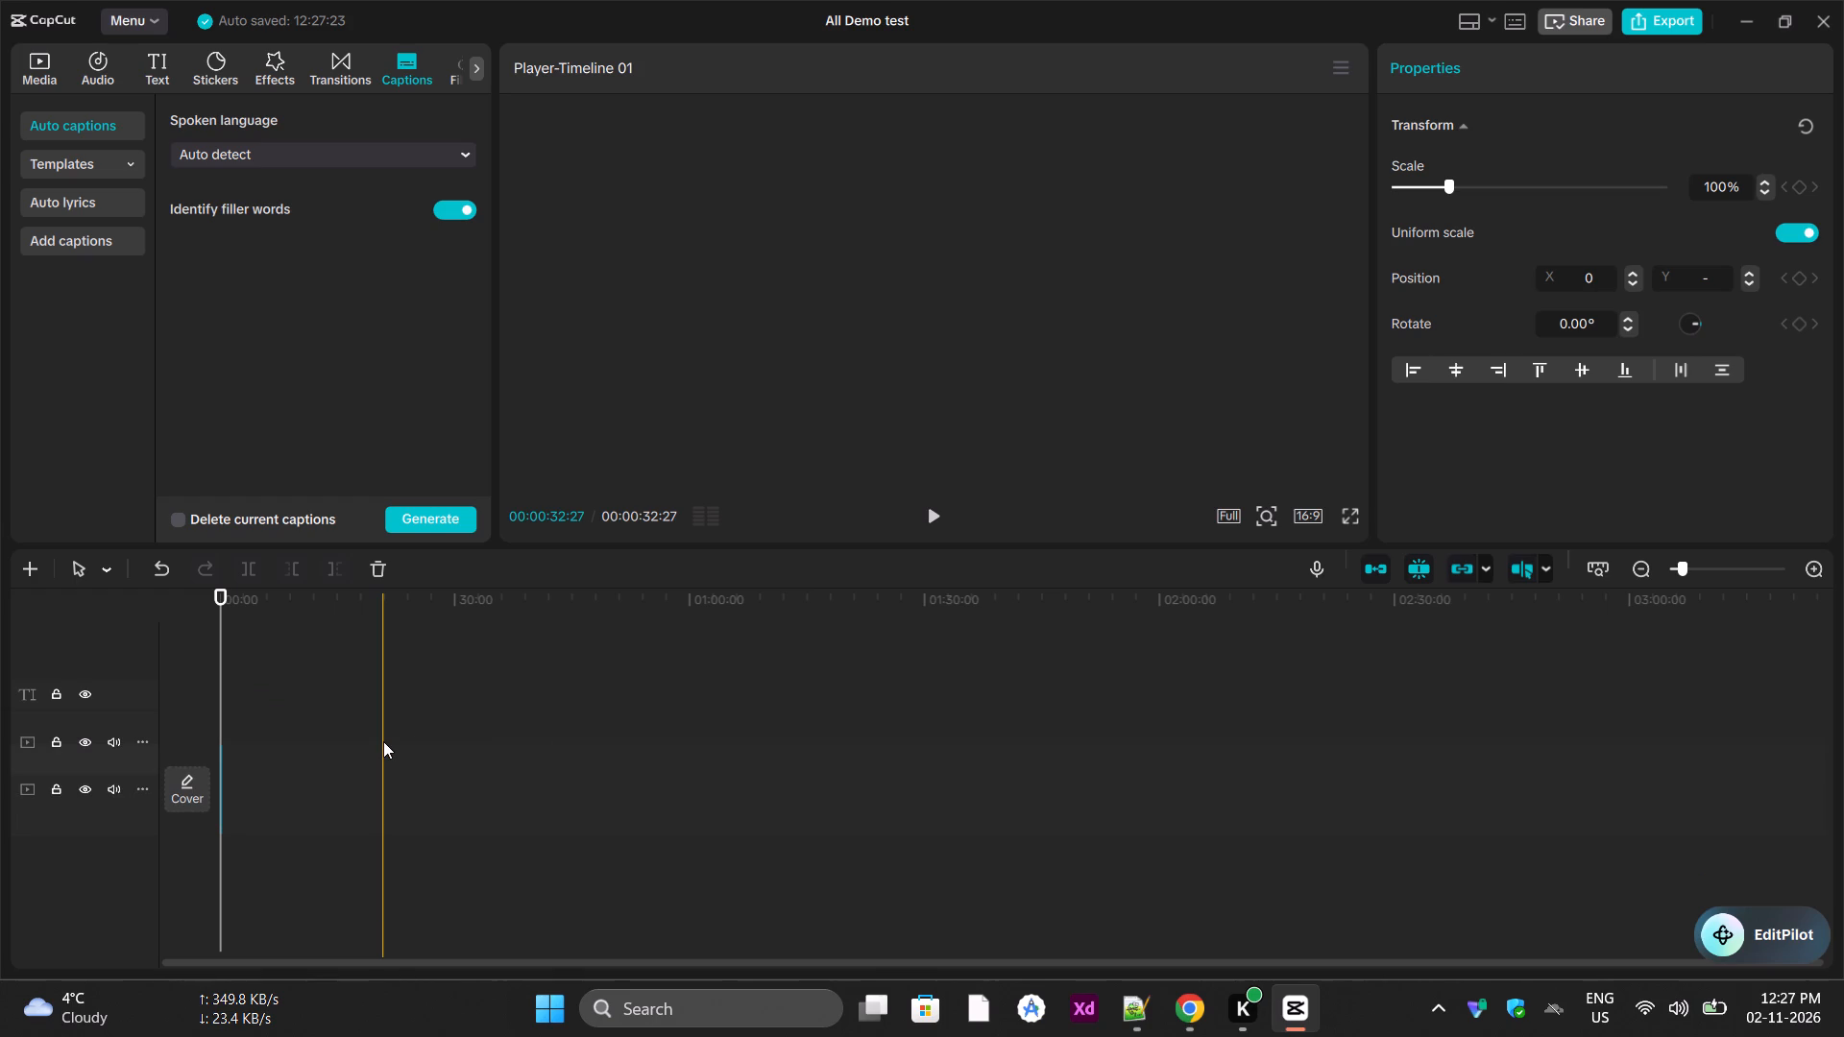
Export the caption-free short under the name "All Demo test", replacing the existing file.
ctrl+scroll(230, 762, up, 7)
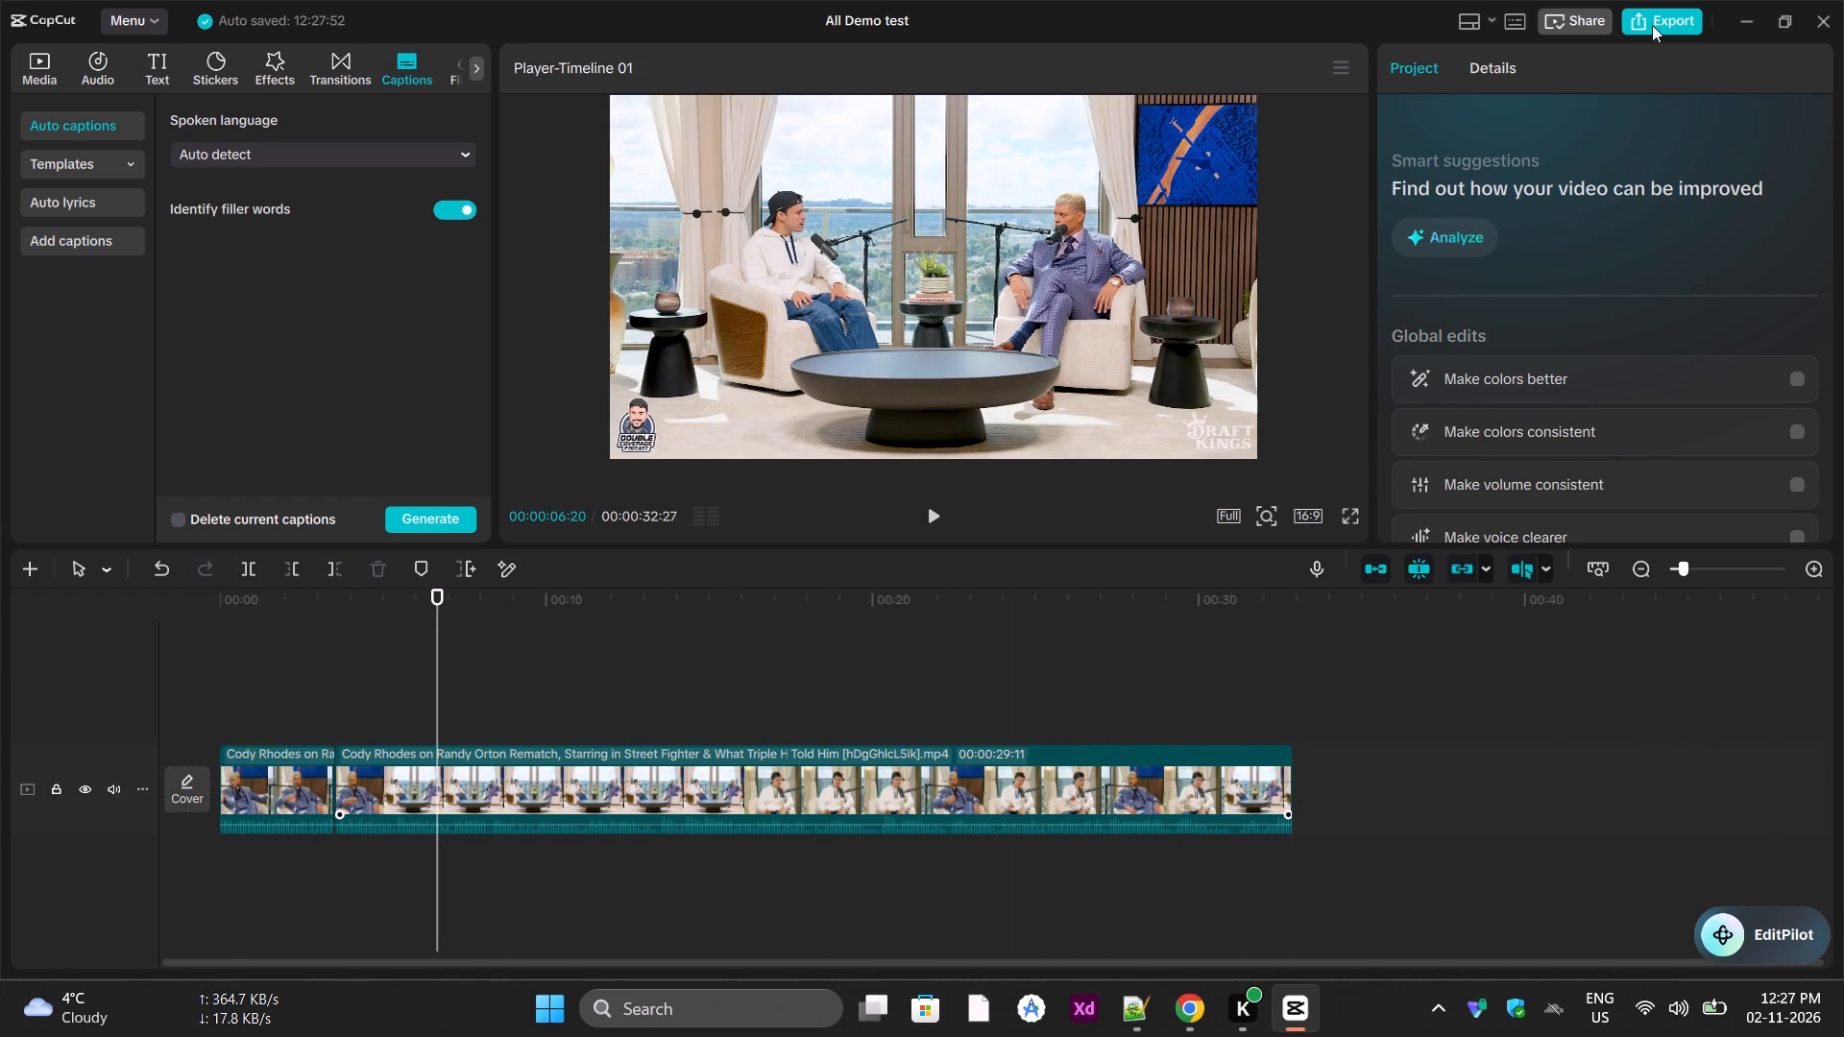
click(1653, 15)
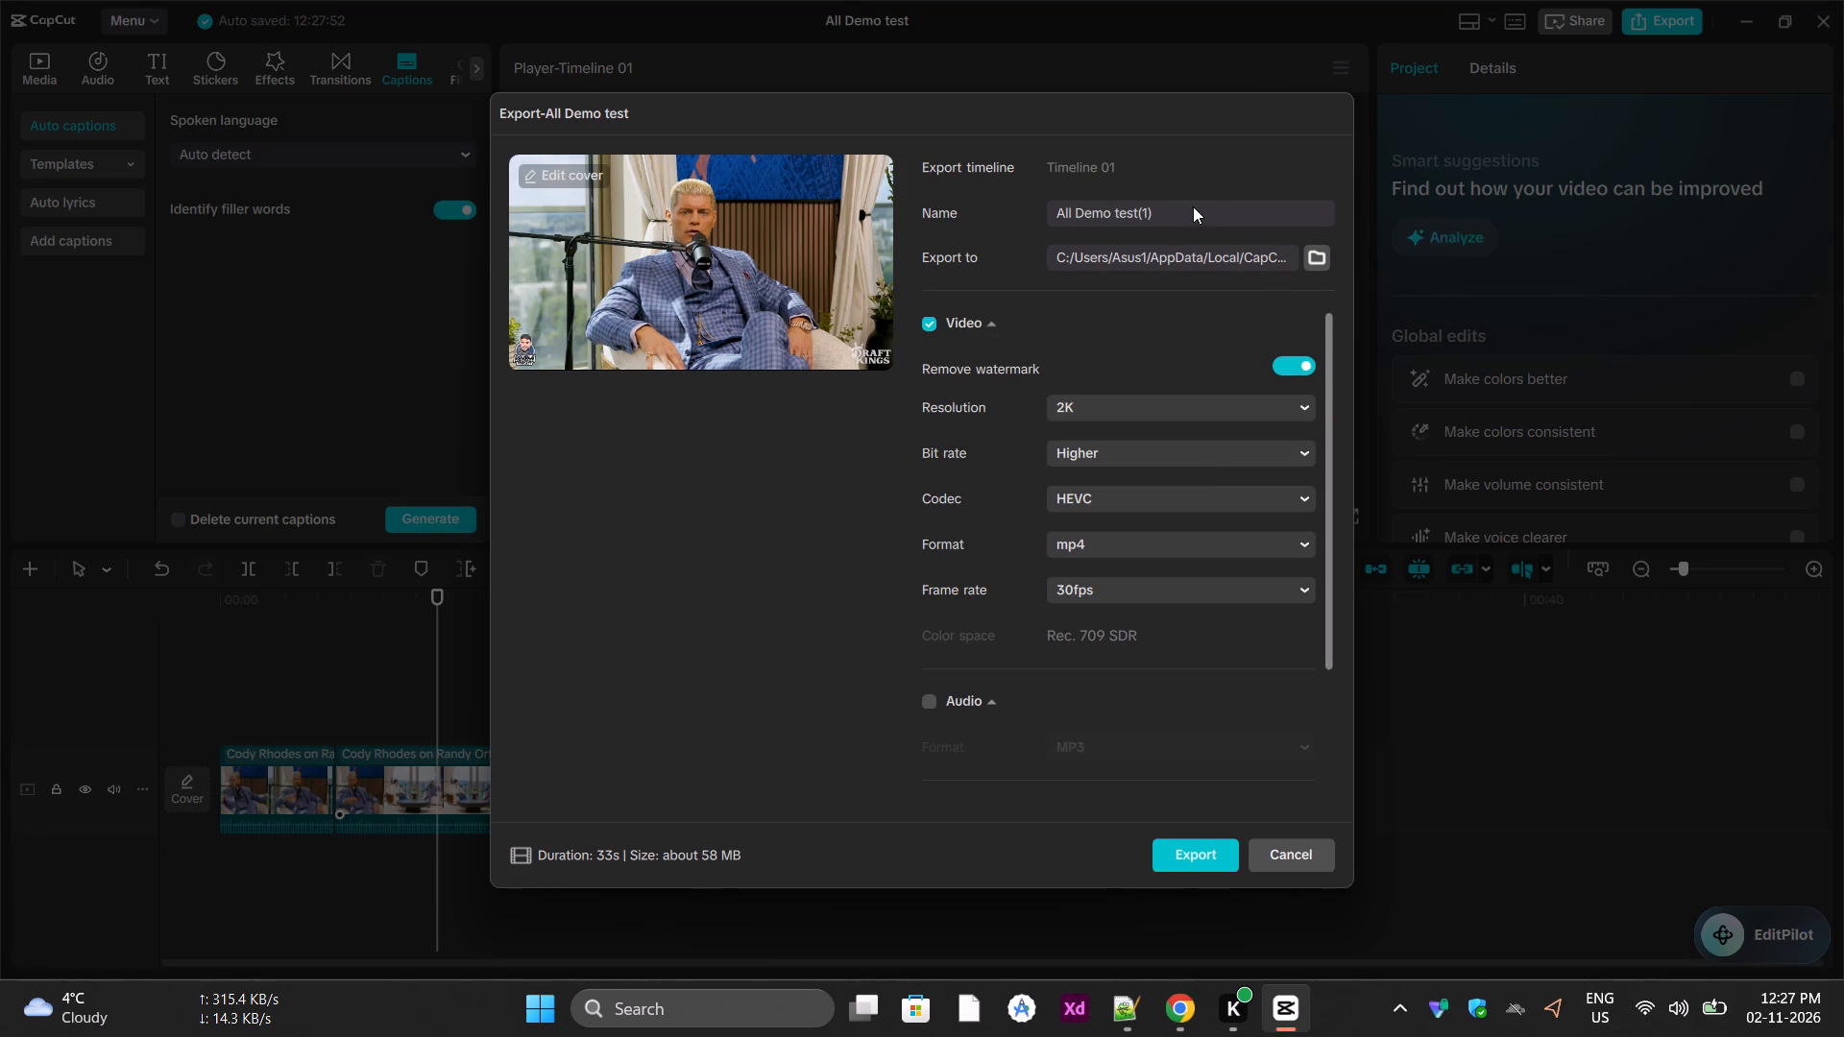
click(1192, 205)
key(BackSpace)
key(BackSpace)
key(BackSpace)
click(1199, 856)
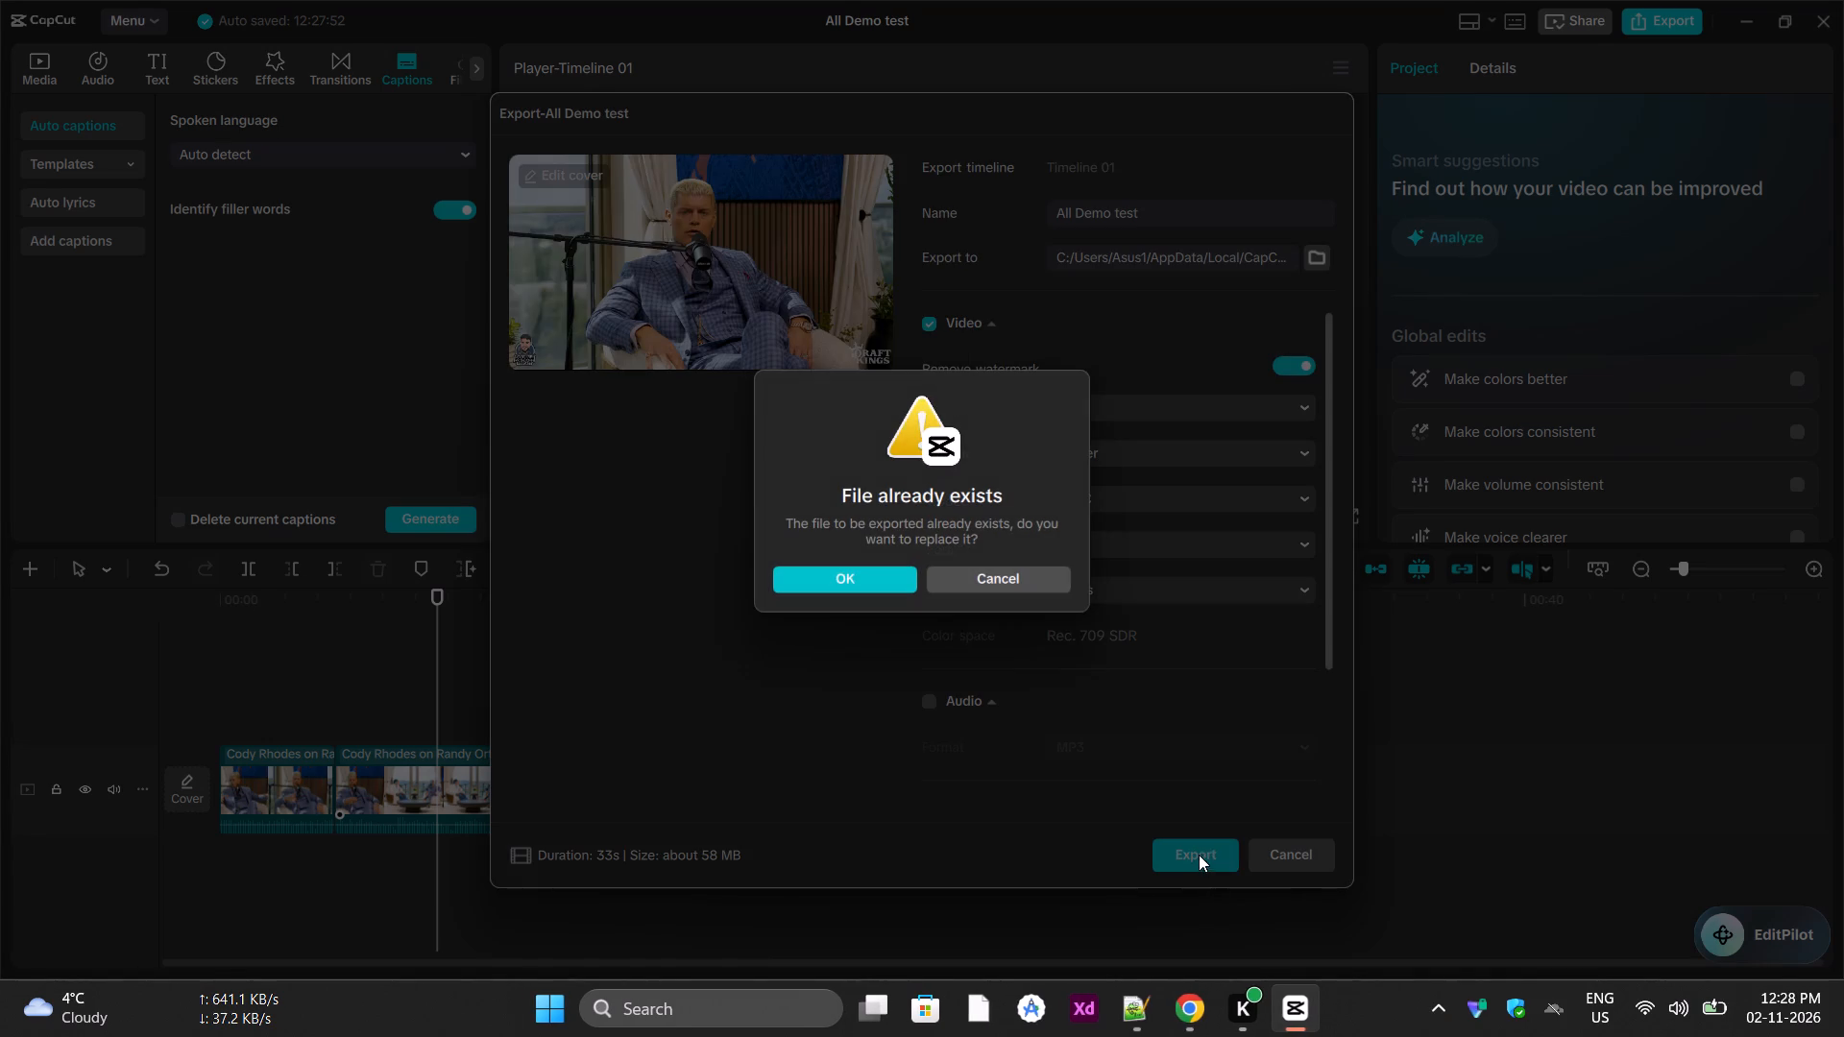
click(864, 574)
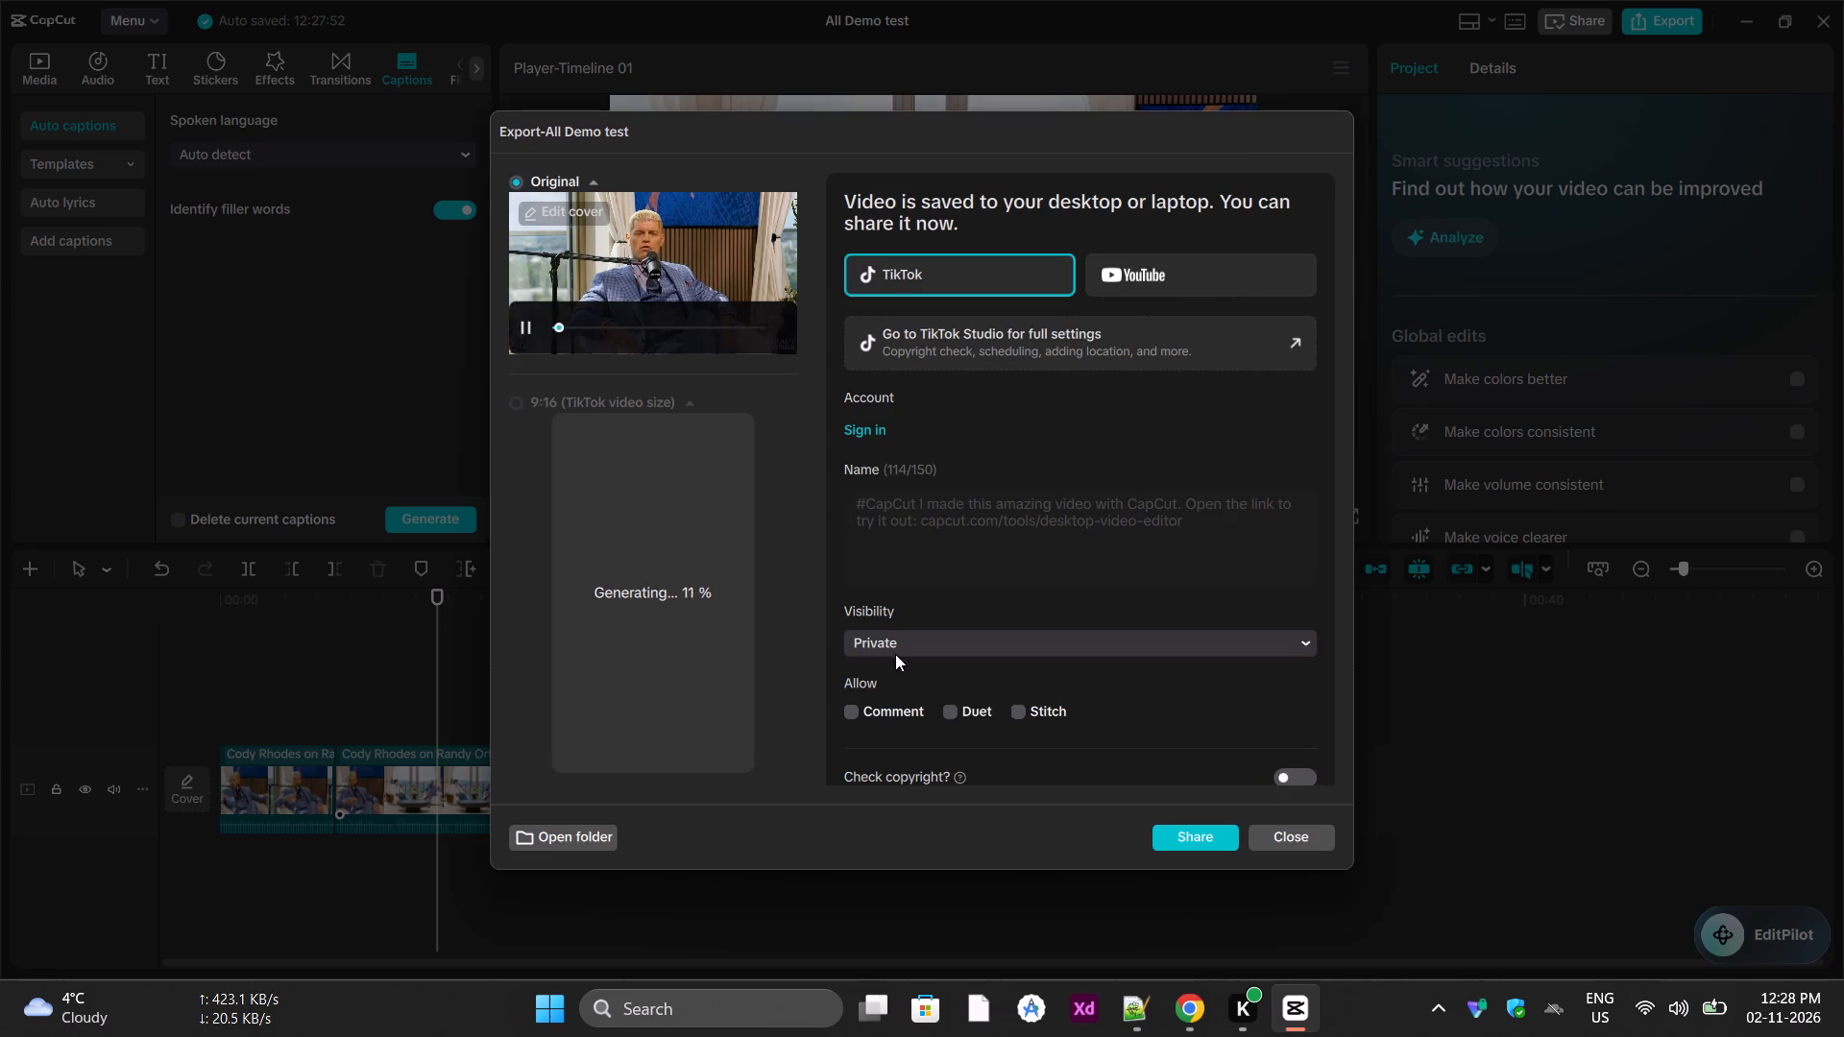
Open the export folder to look at the exported "All Demo test" file, and return to CapCut.
click(552, 848)
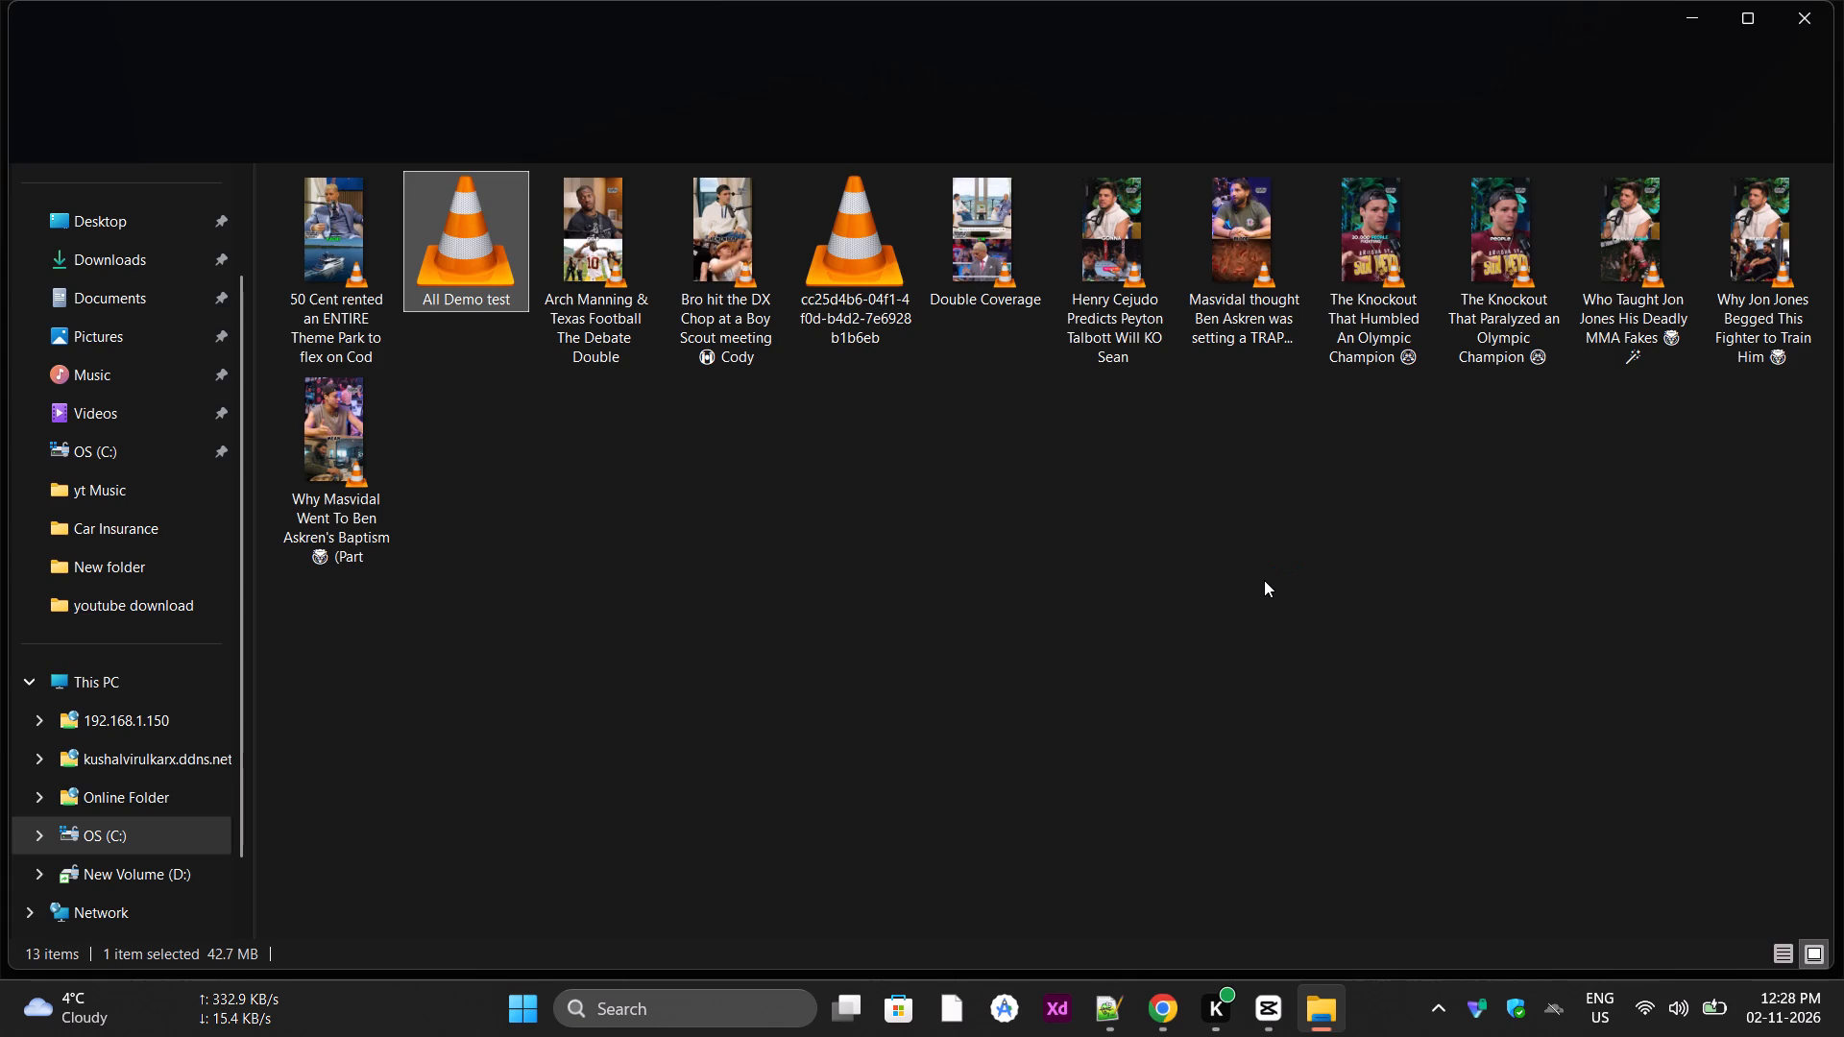
key(alt+Tab)
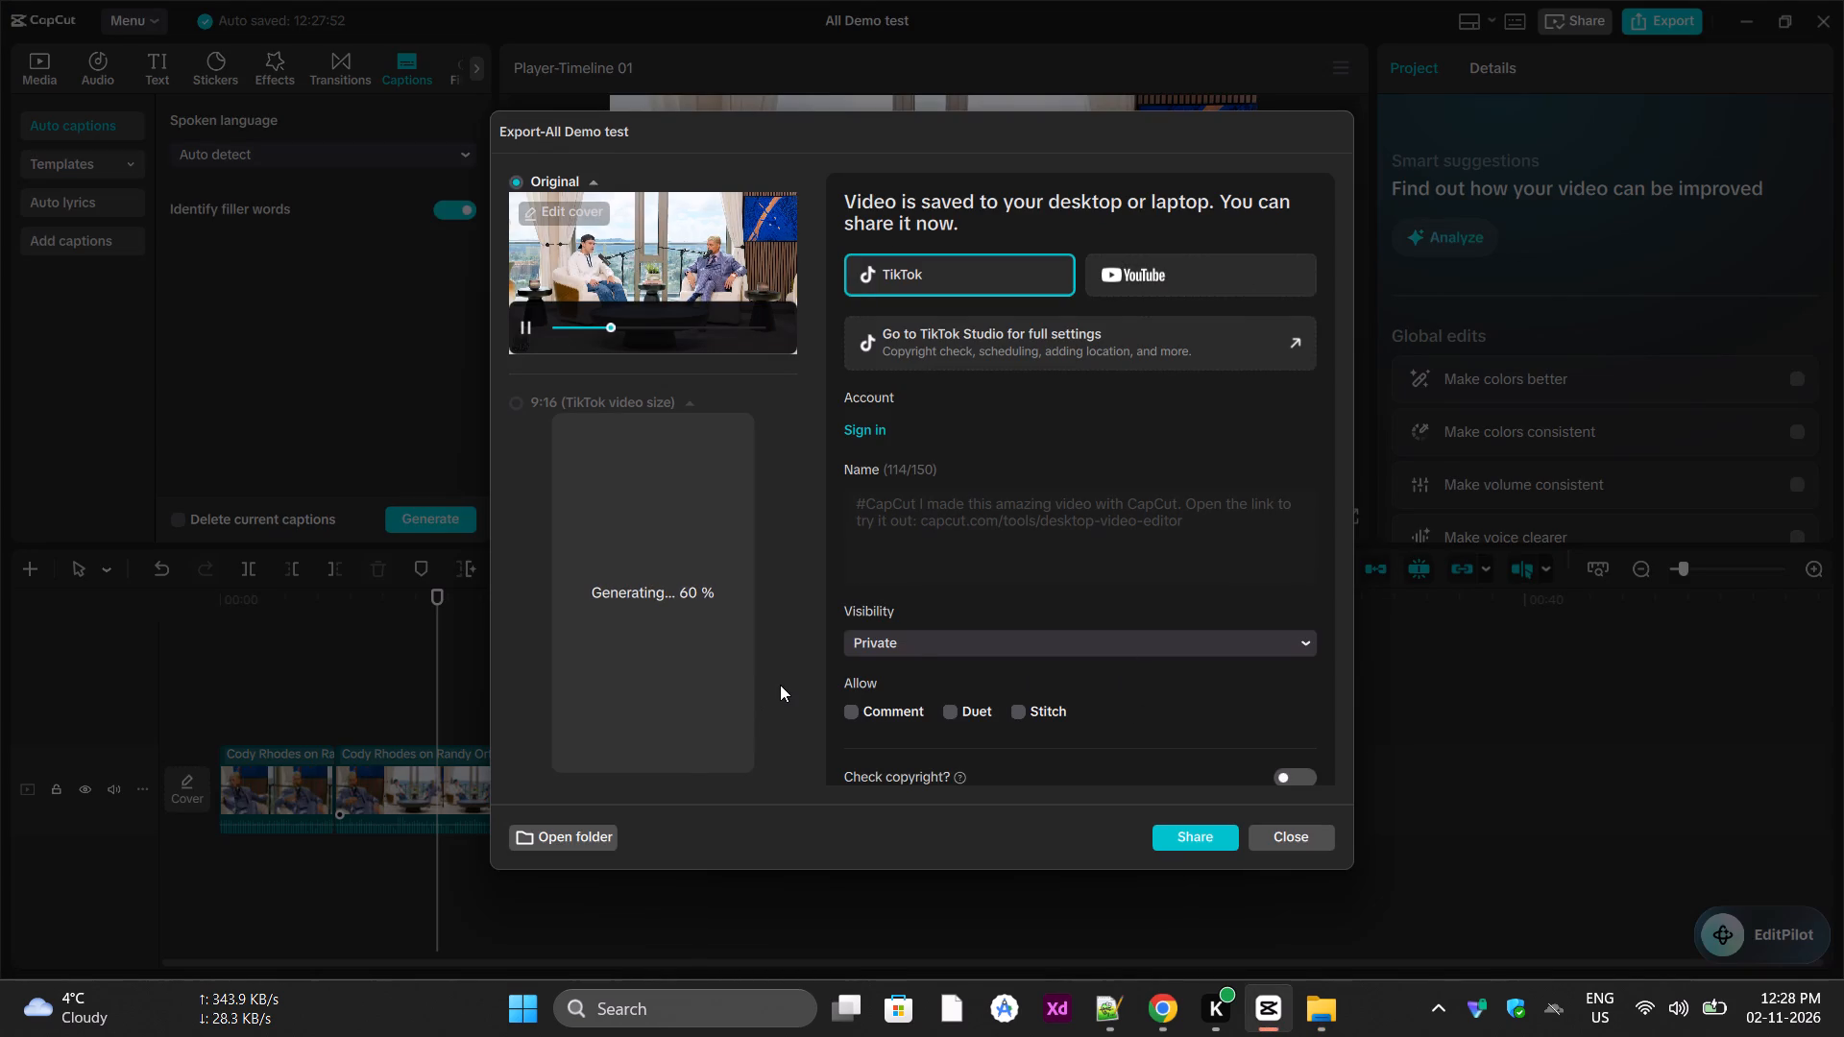
Preview the exported short in its original and 9:16 versions, and close the export dialog.
click(787, 507)
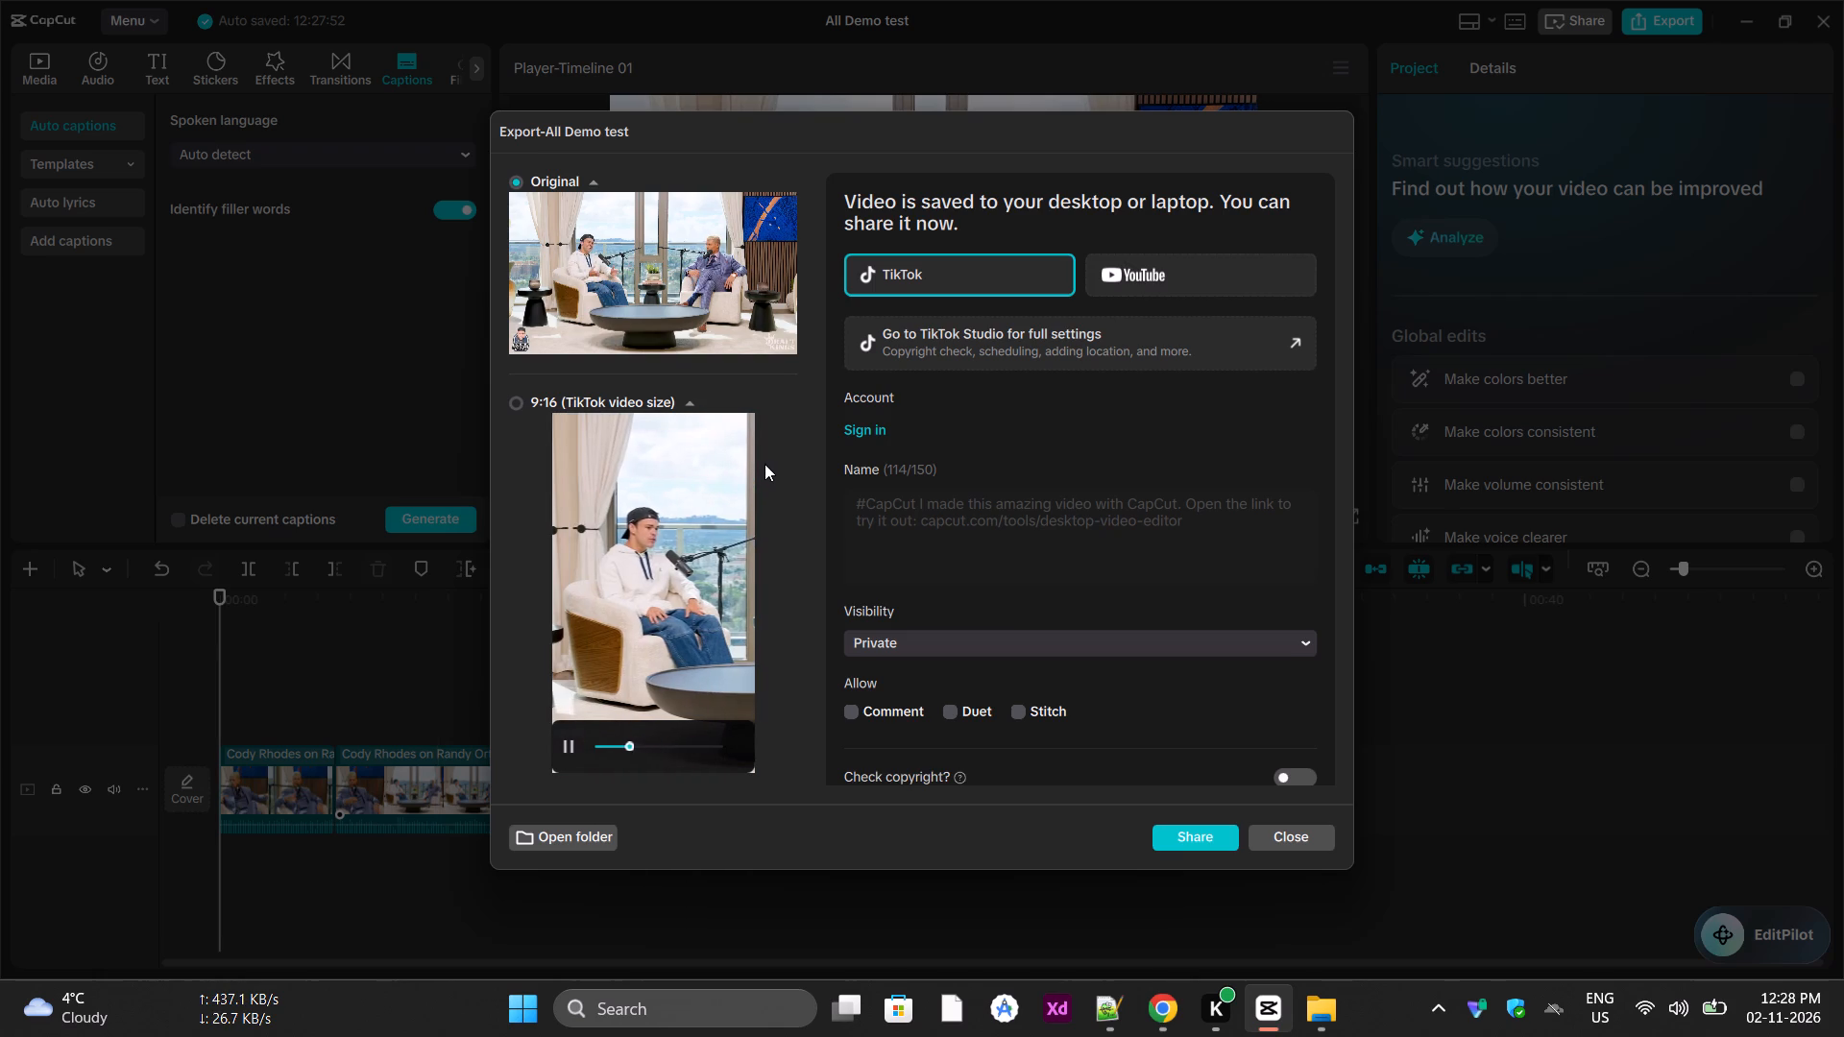
click(716, 268)
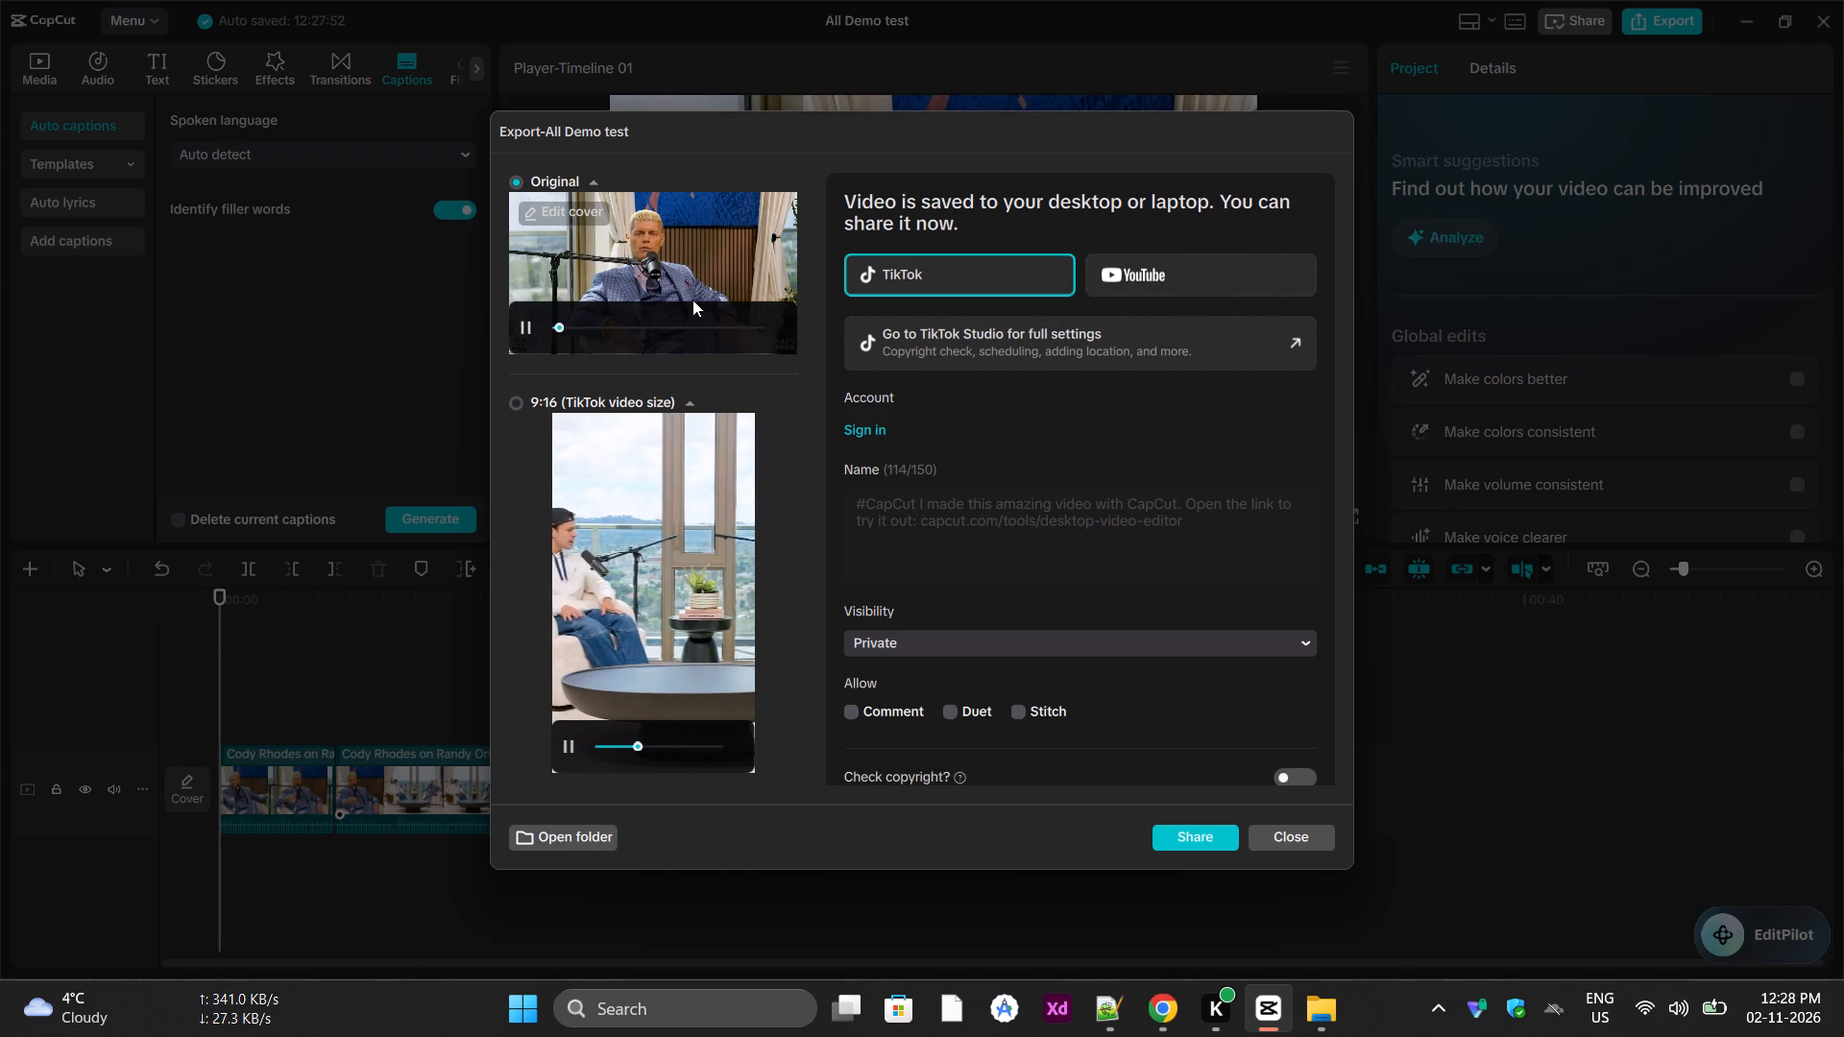
click(688, 270)
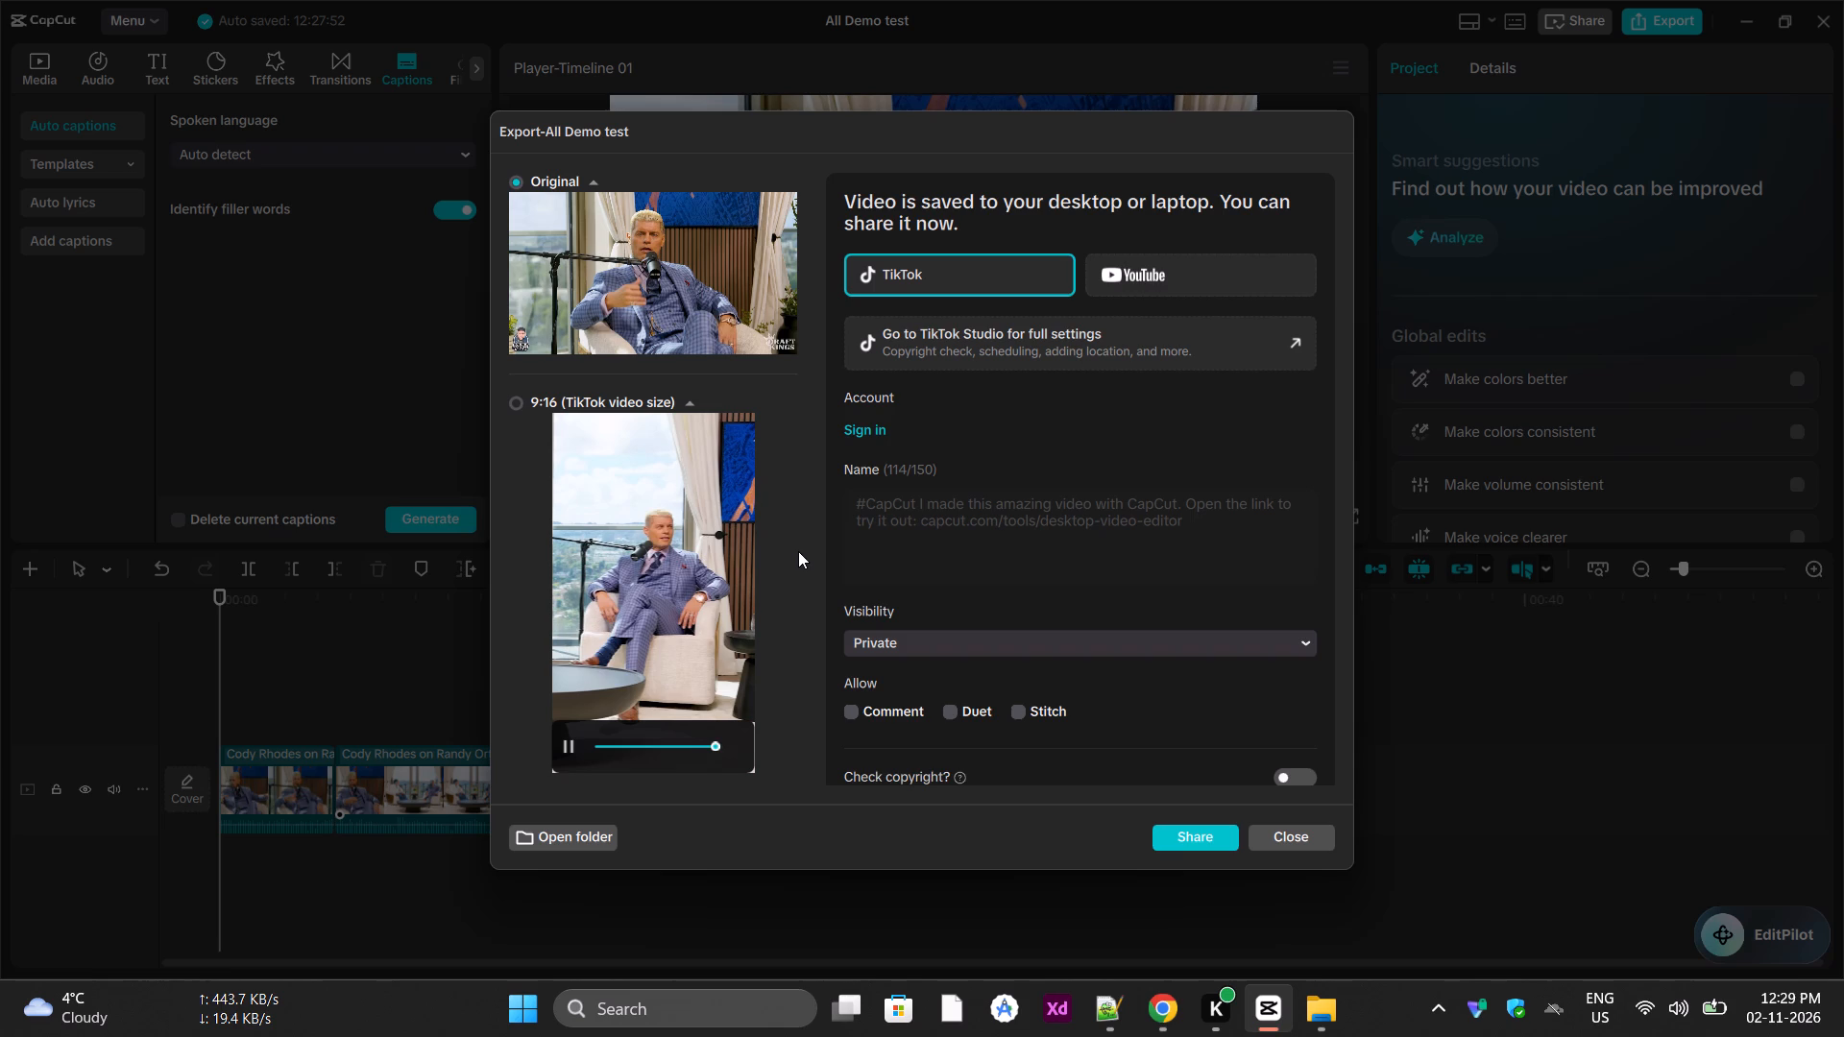
scroll(979, 663, down, 5)
scroll(985, 669, up, 5)
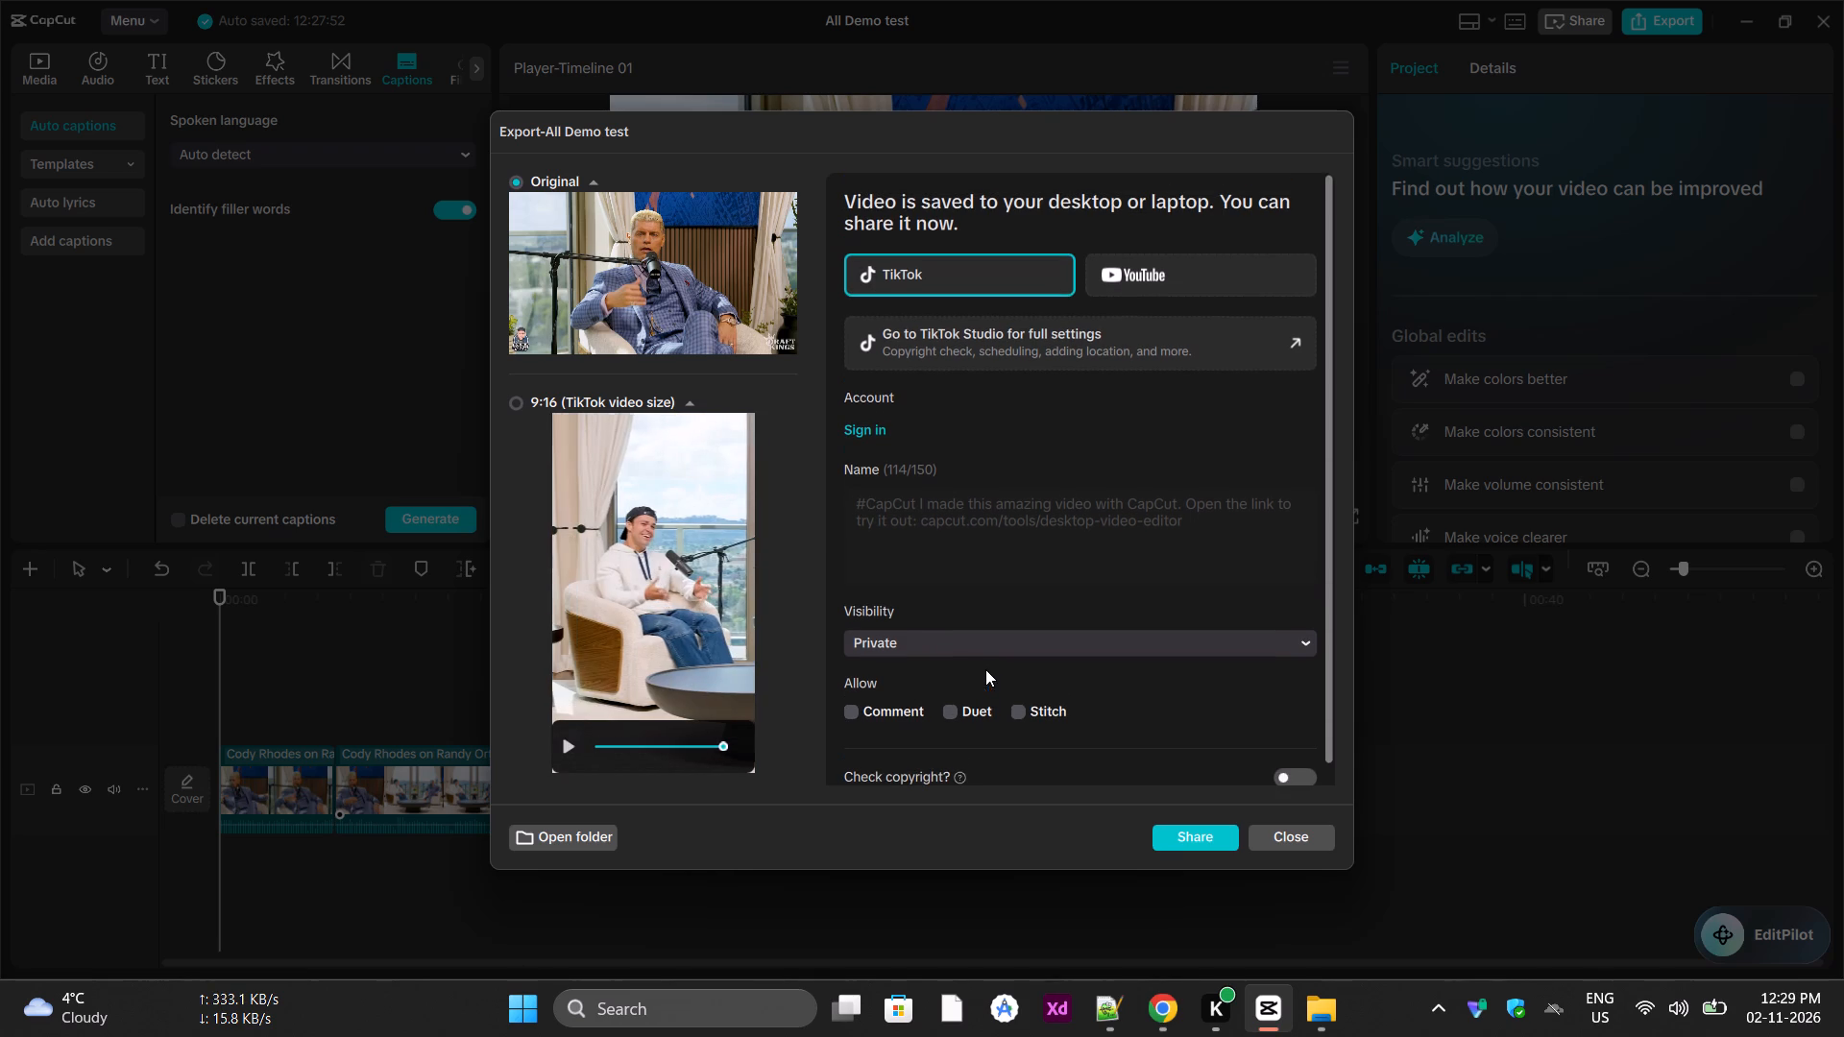
click(1292, 837)
Undo the deletions of the leftover source footage and of the assembled clips' captions.
click(1299, 714)
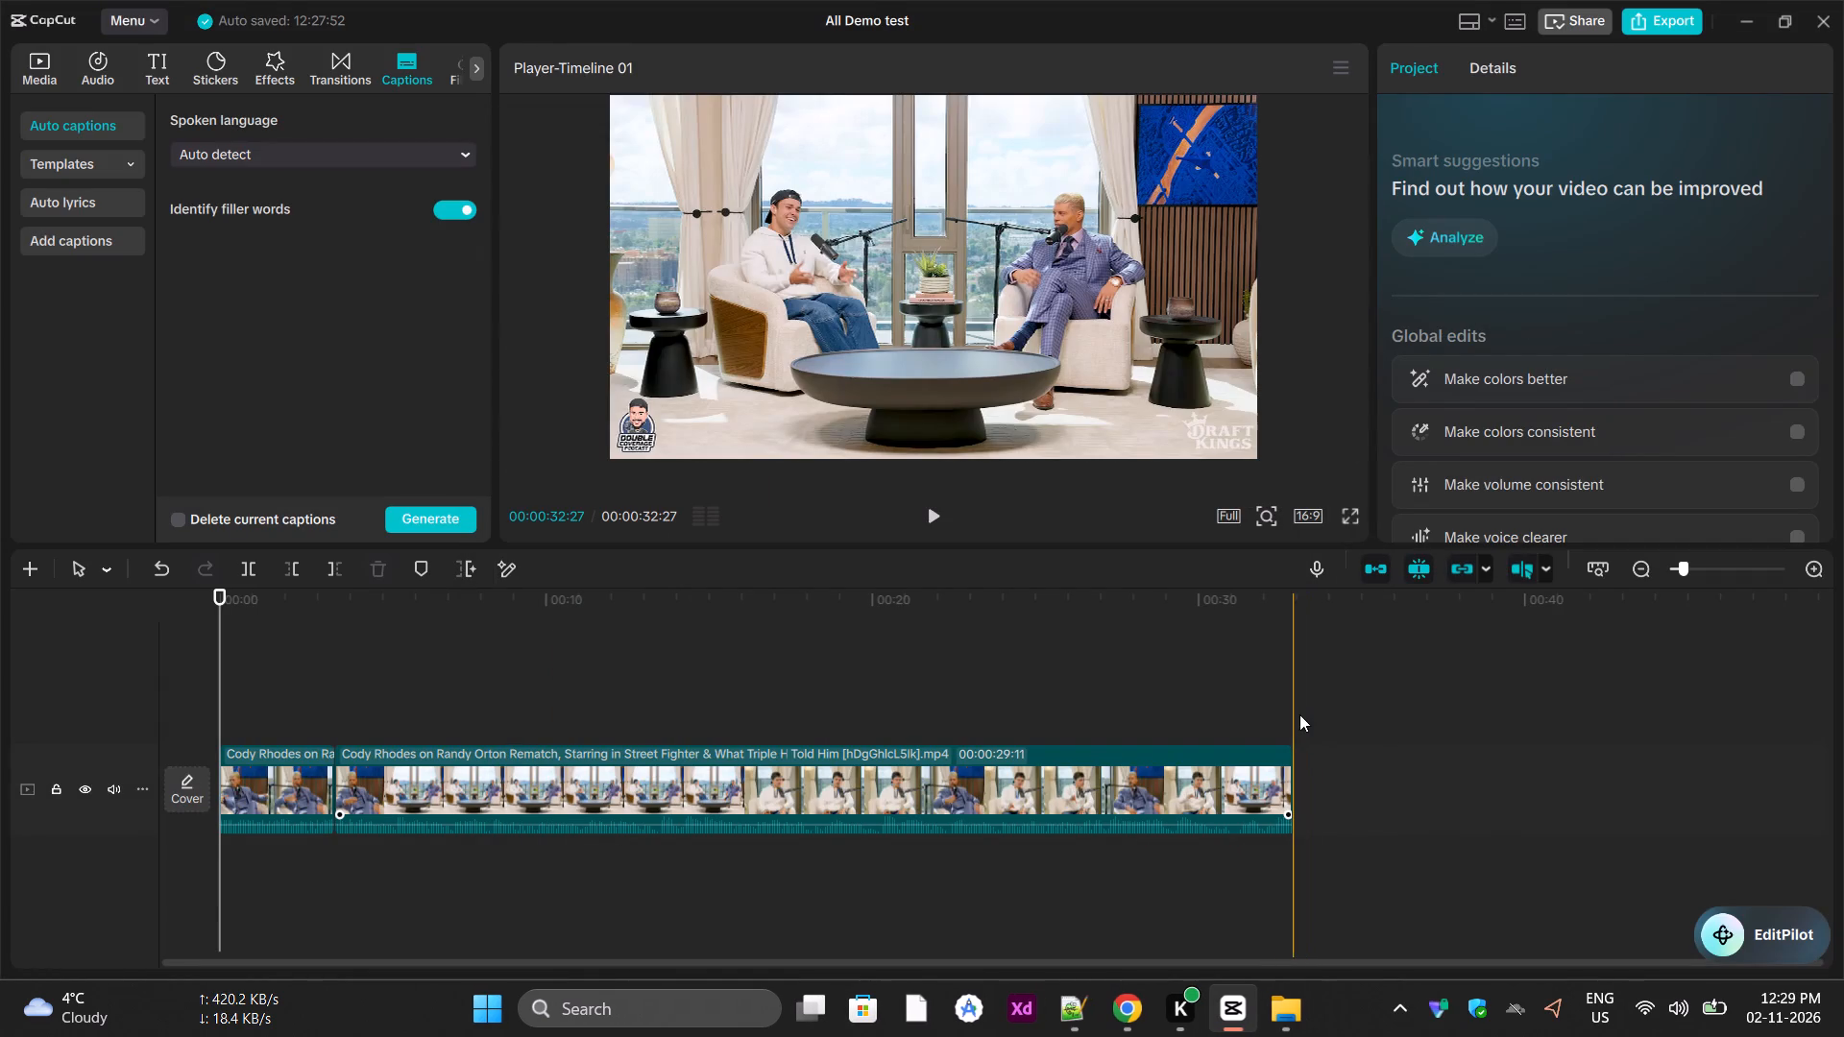
key(ctrl+z)
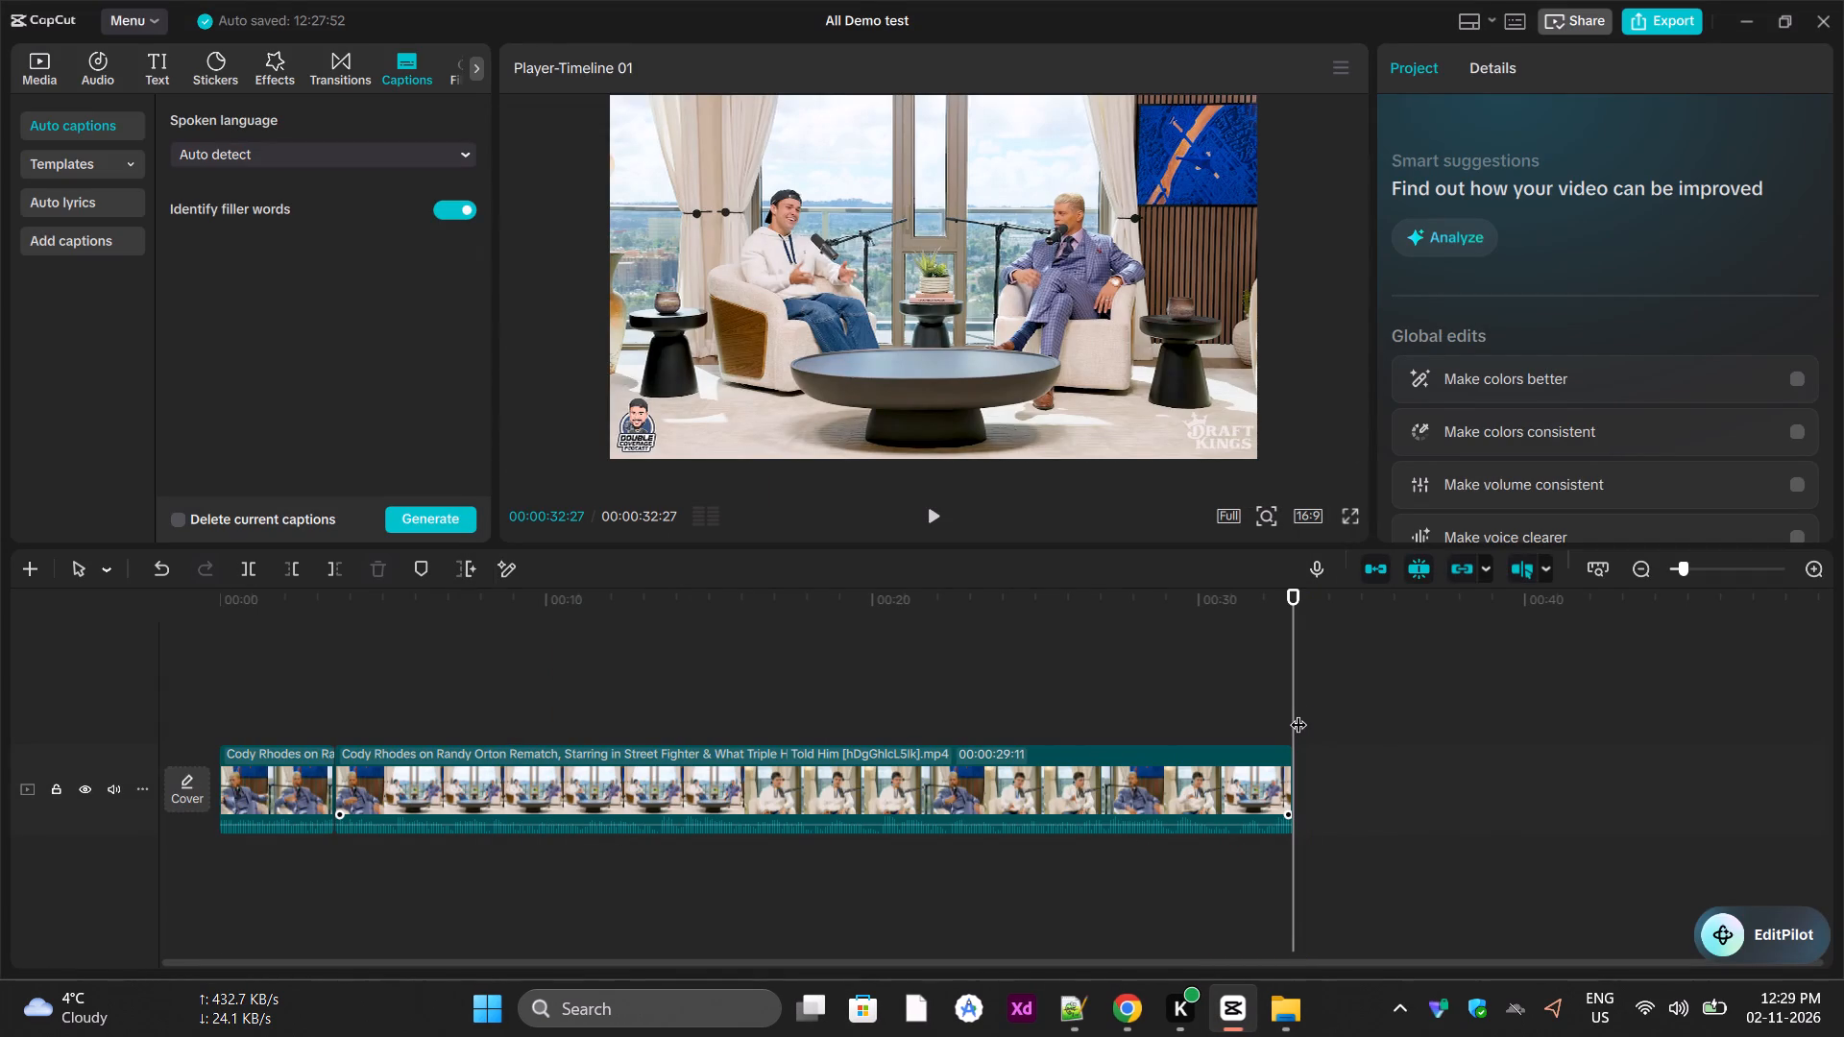
ctrl+scroll(1298, 711, down, 14)
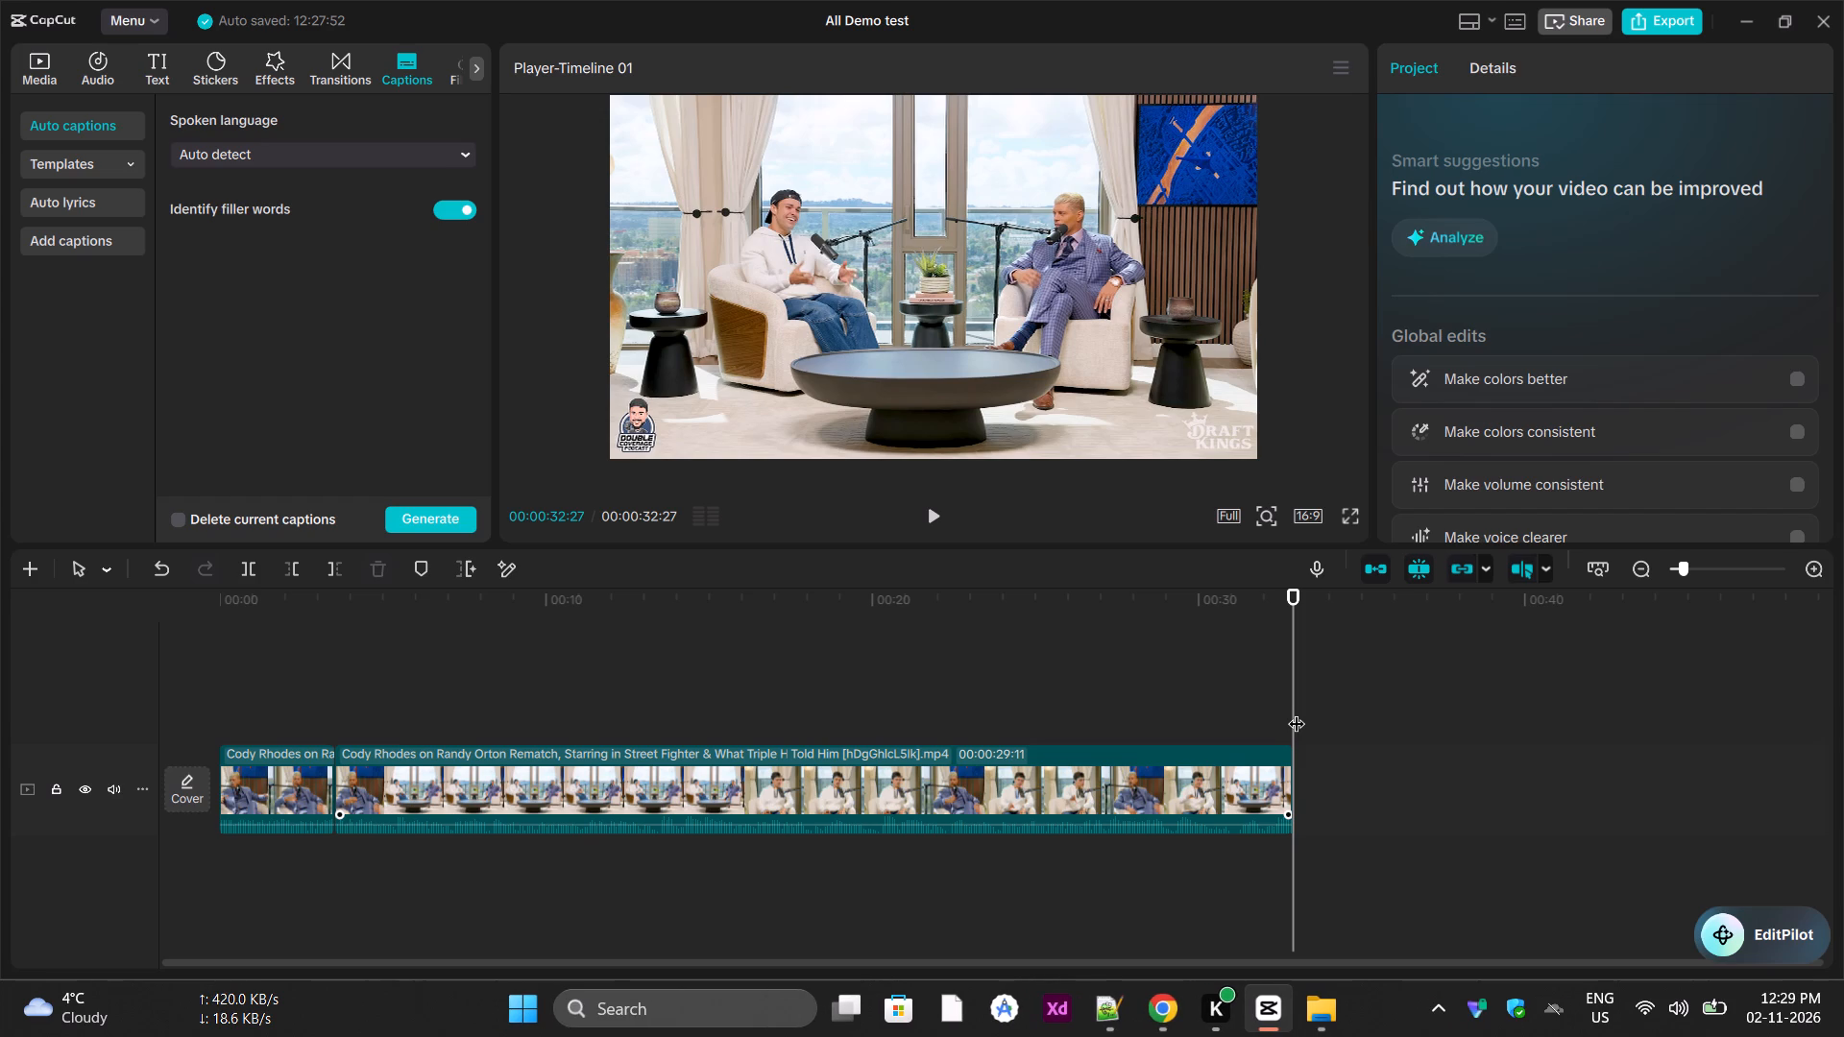
click(799, 680)
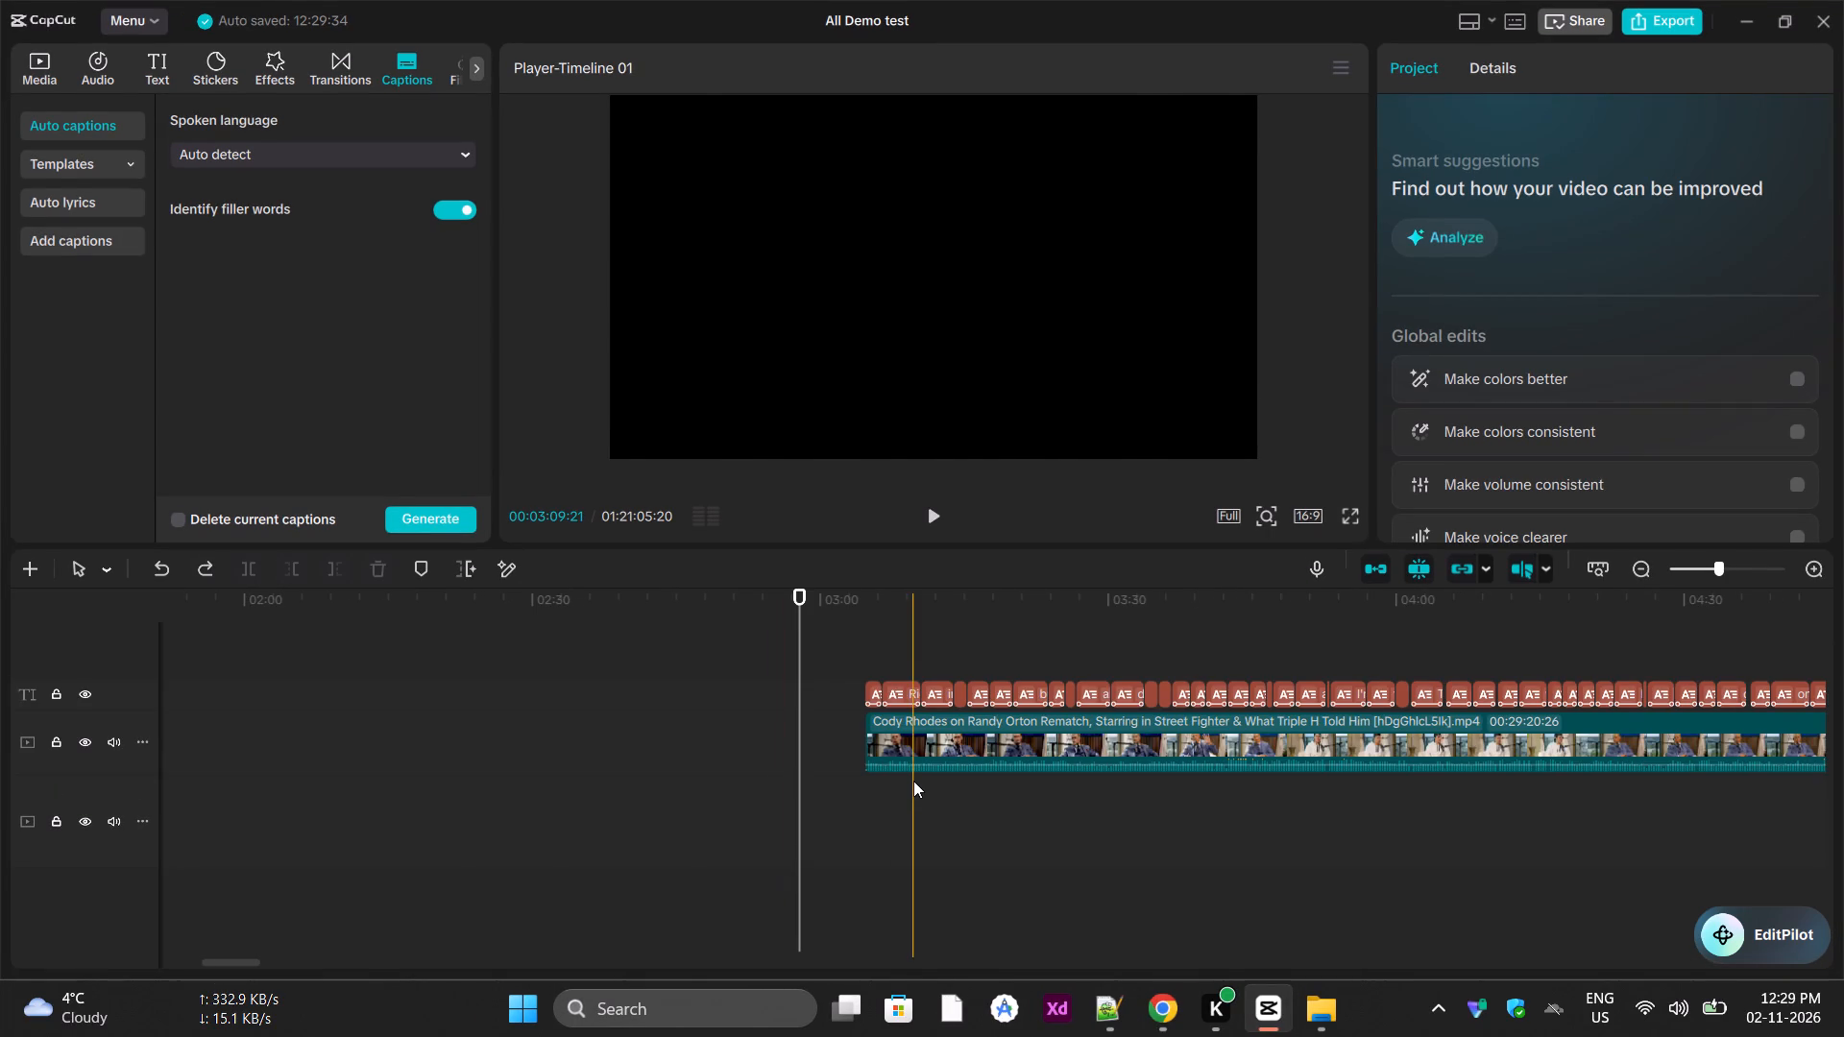
ctrl+scroll(913, 781, down, 20)
ctrl+scroll(913, 781, down, 5)
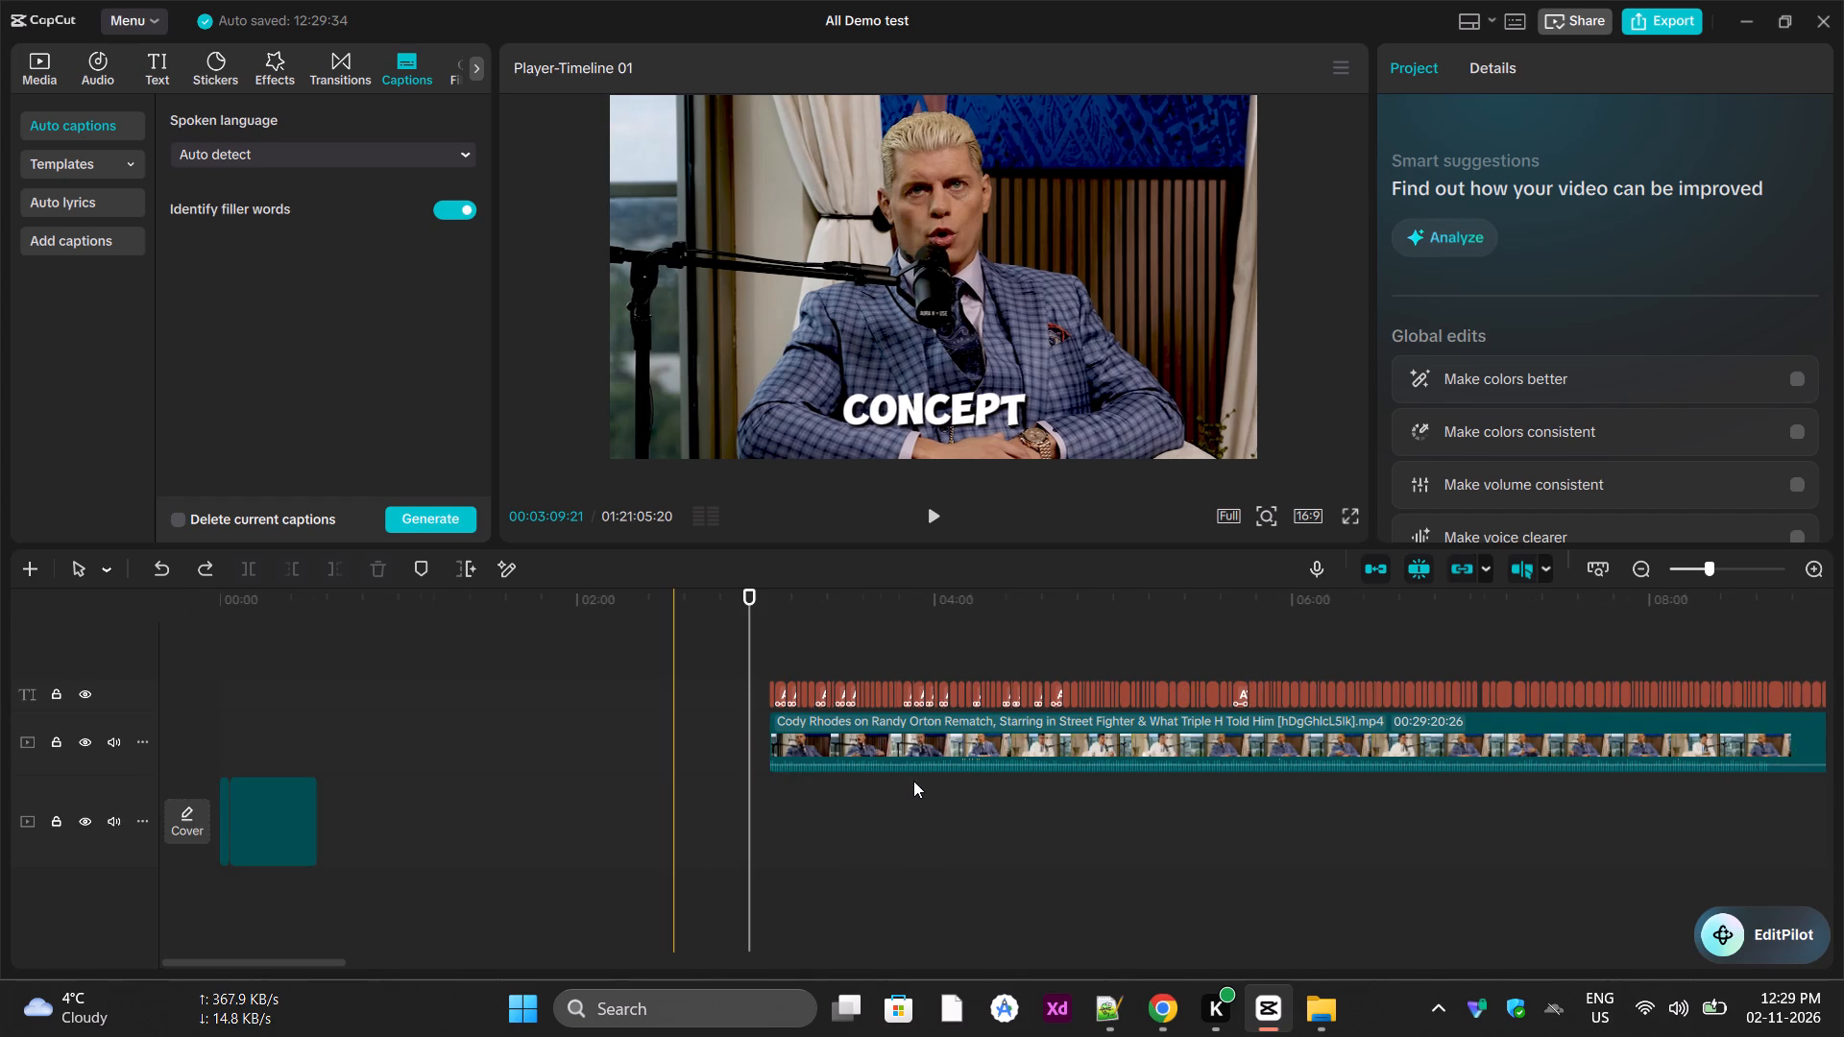
ctrl+scroll(913, 781, down, 11)
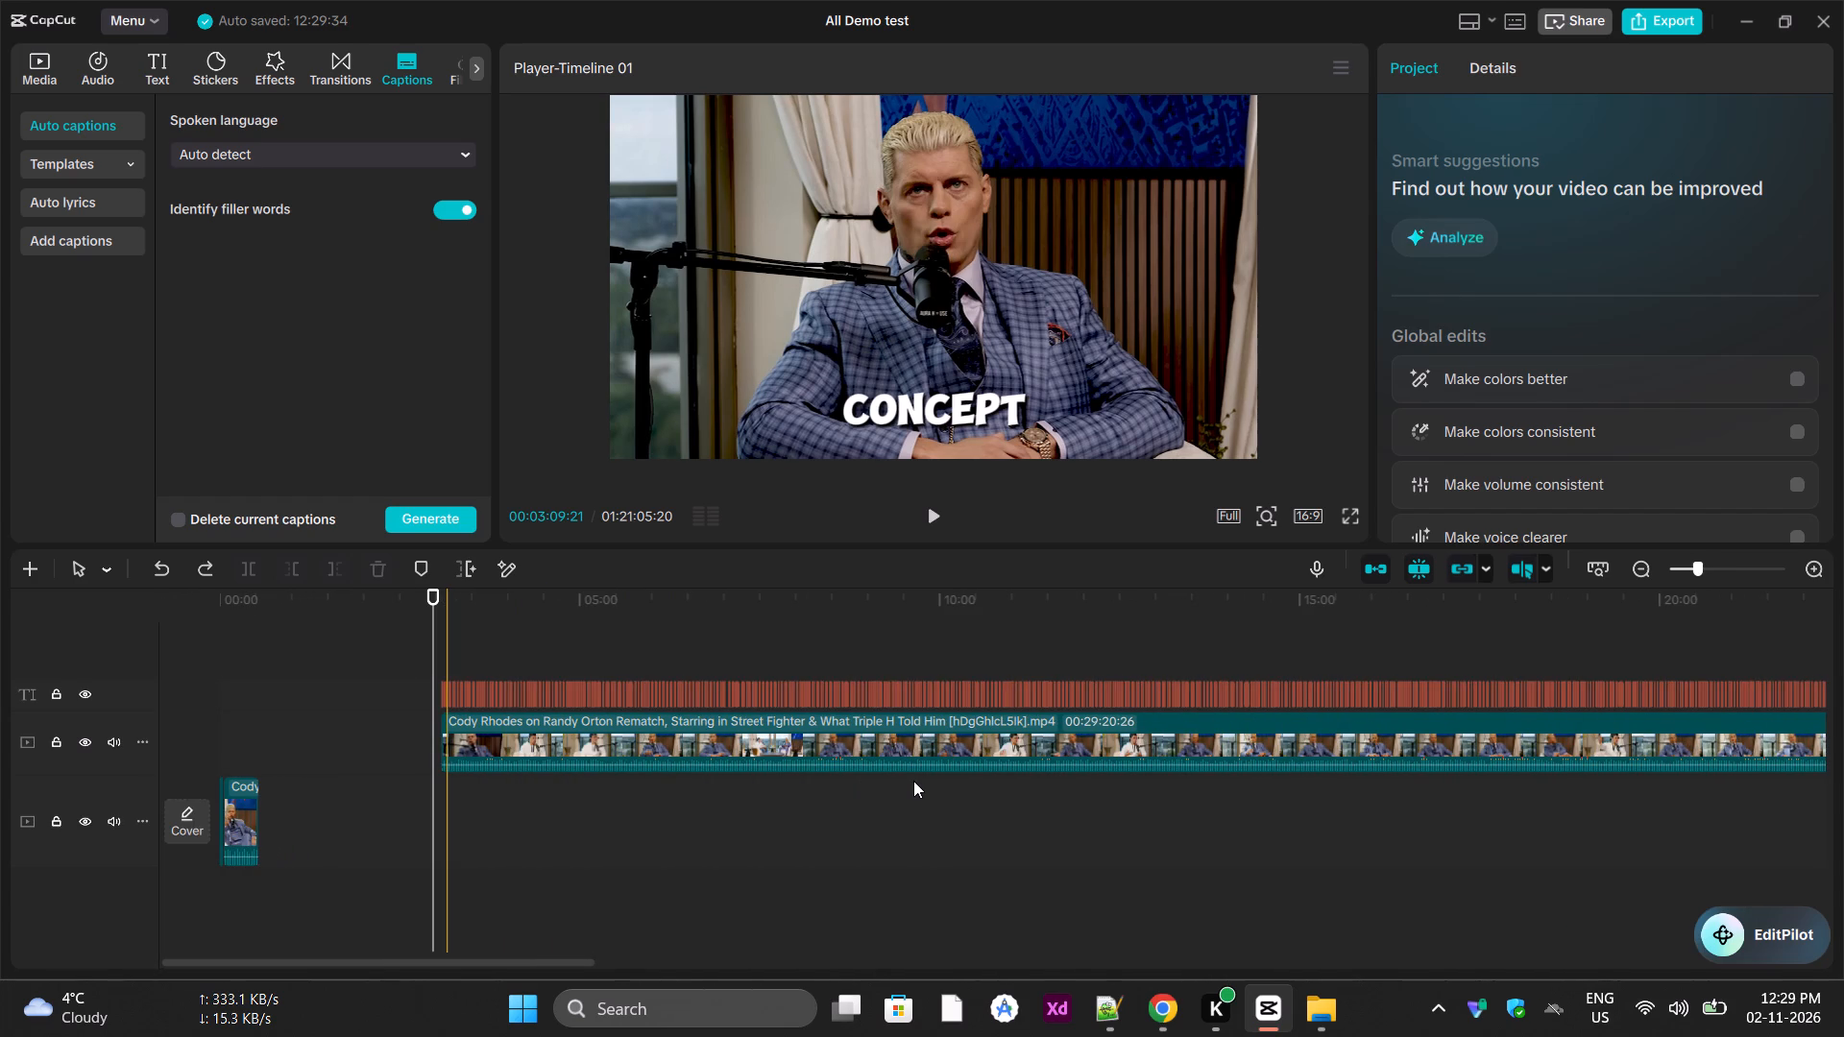
key(ctrl+z)
key(ctrl+z)
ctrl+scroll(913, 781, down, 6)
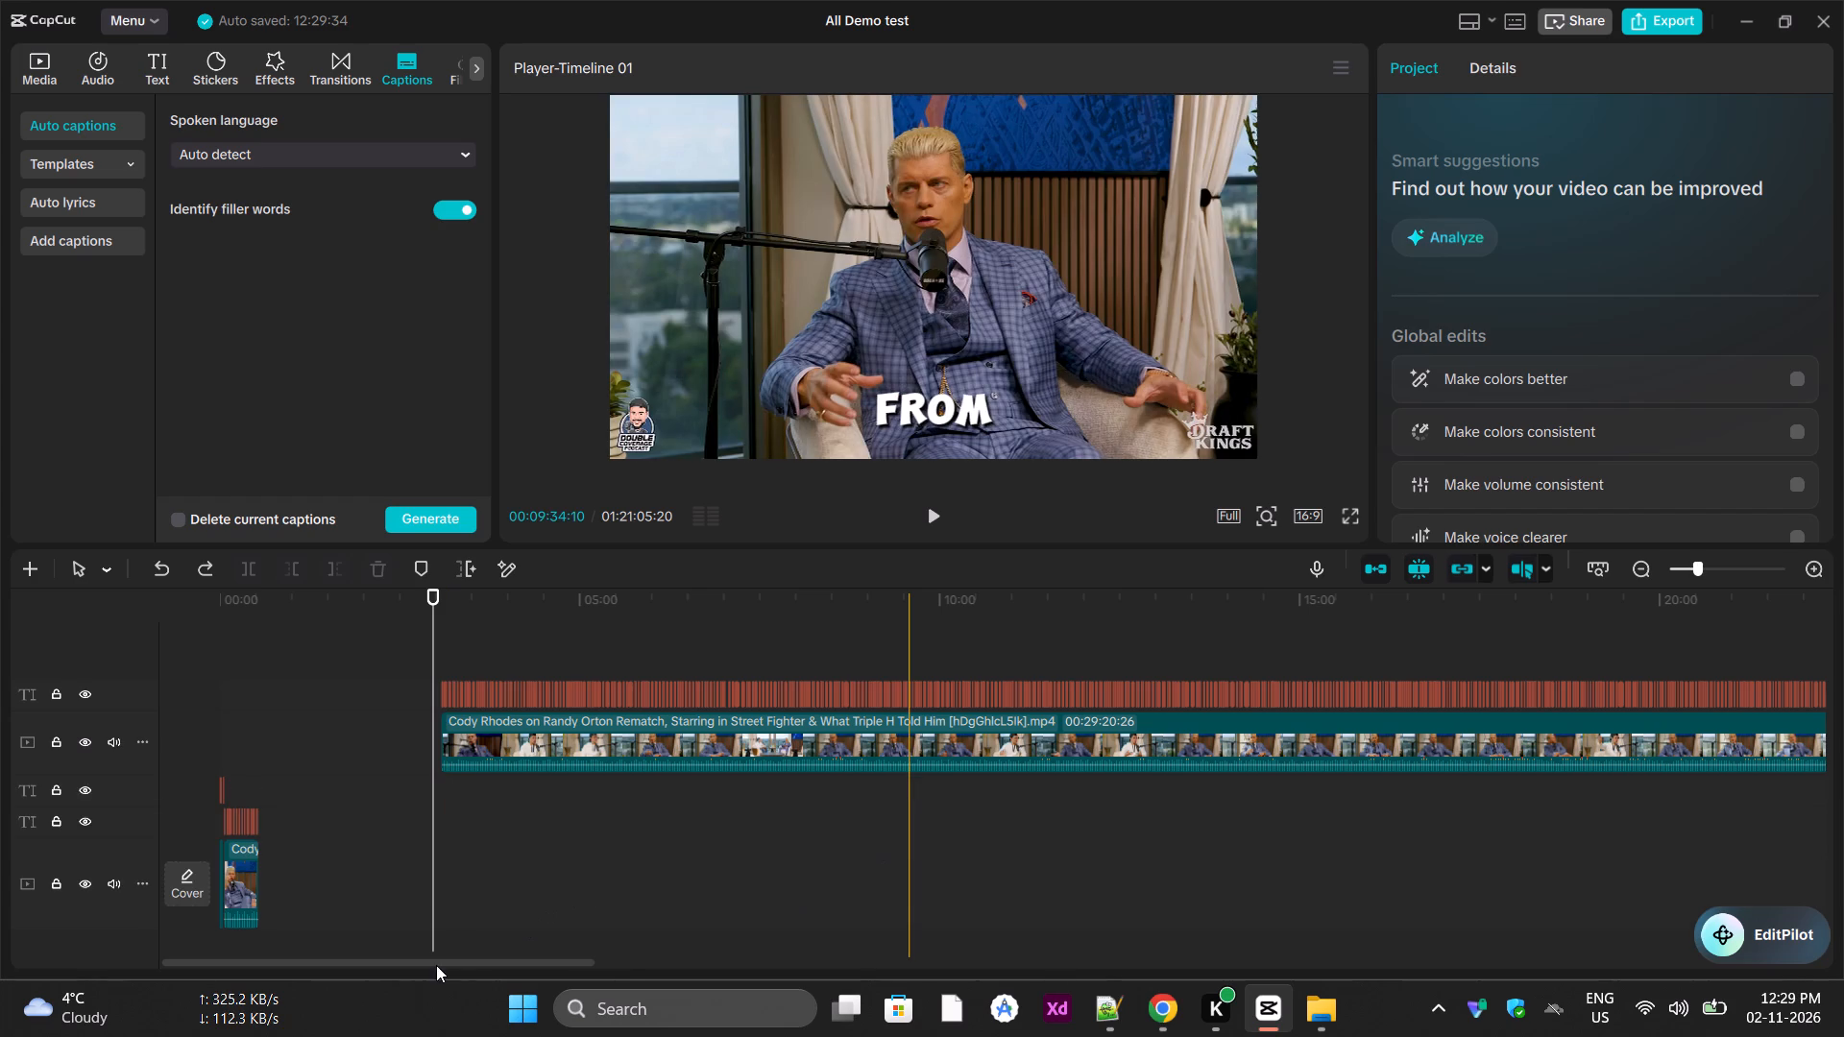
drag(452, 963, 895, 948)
Undo the moves of the excerpt clips and captions to the start of the timeline, along with the latest cut in the source footage.
drag(895, 948, 999, 968)
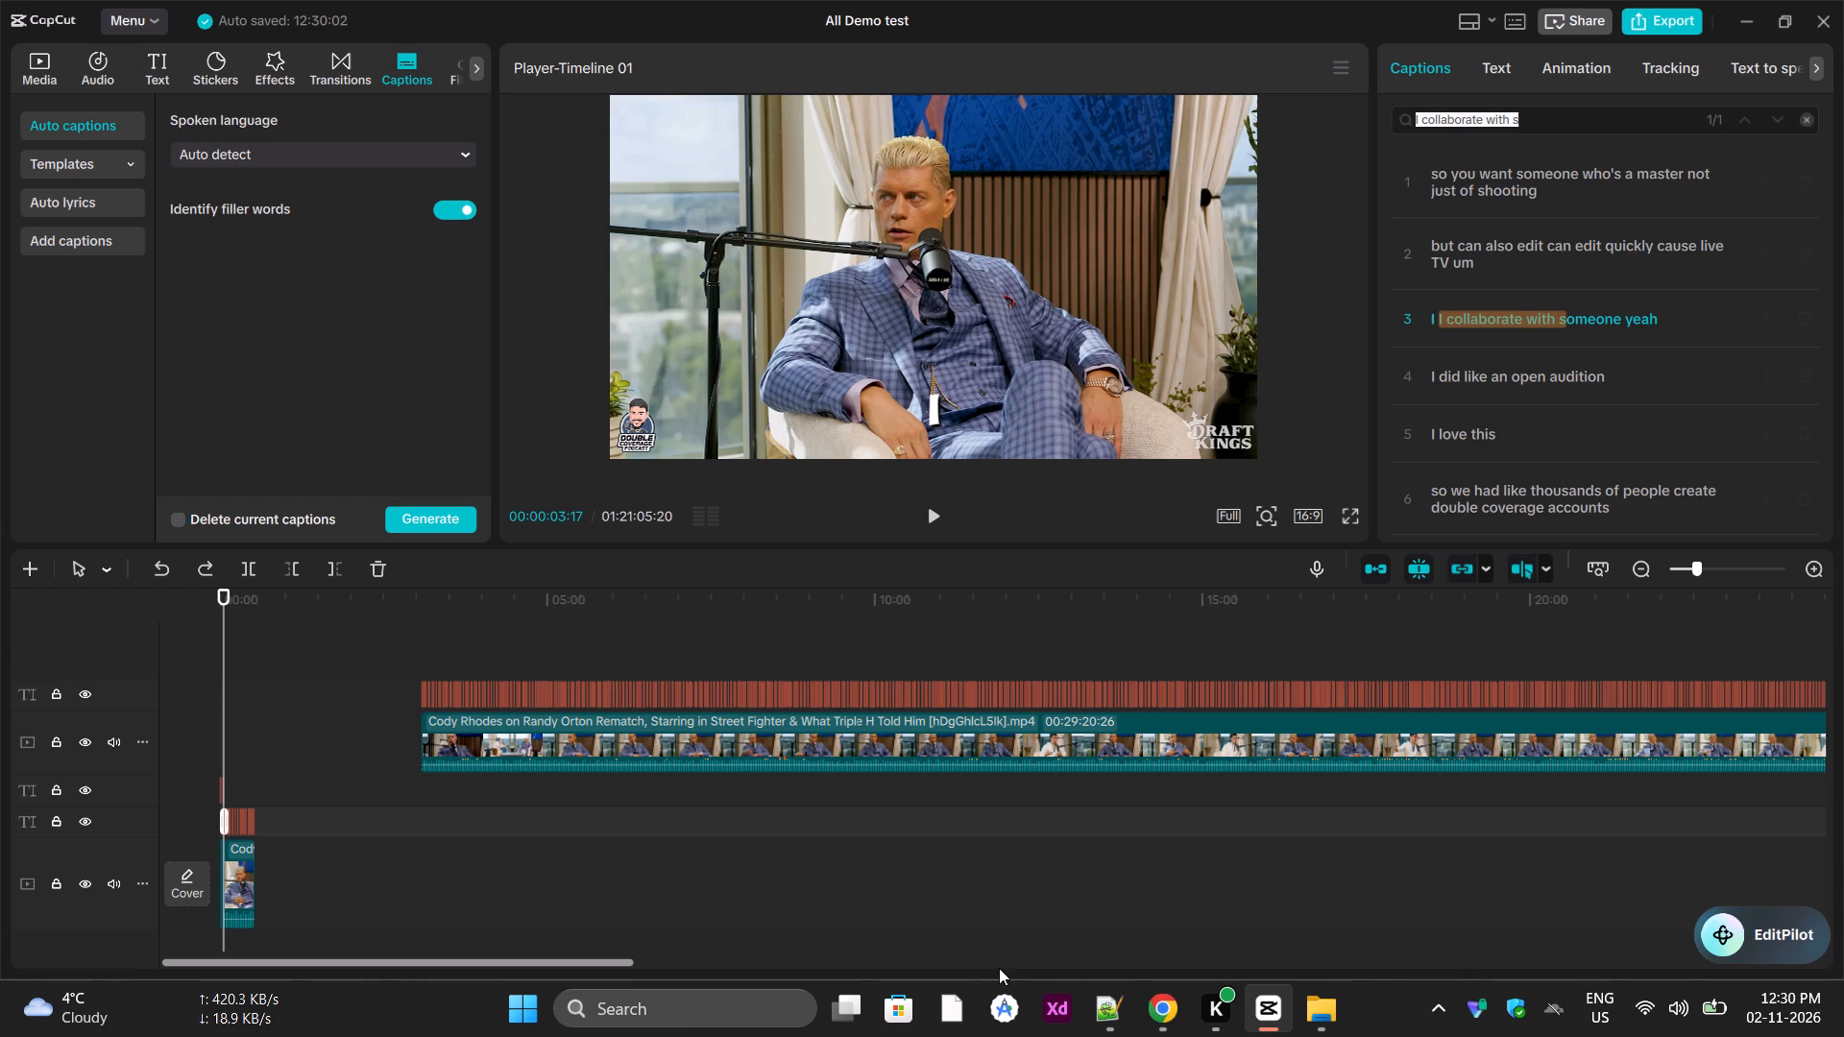
drag(571, 962, 950, 956)
key(ctrl+z)
click(1004, 798)
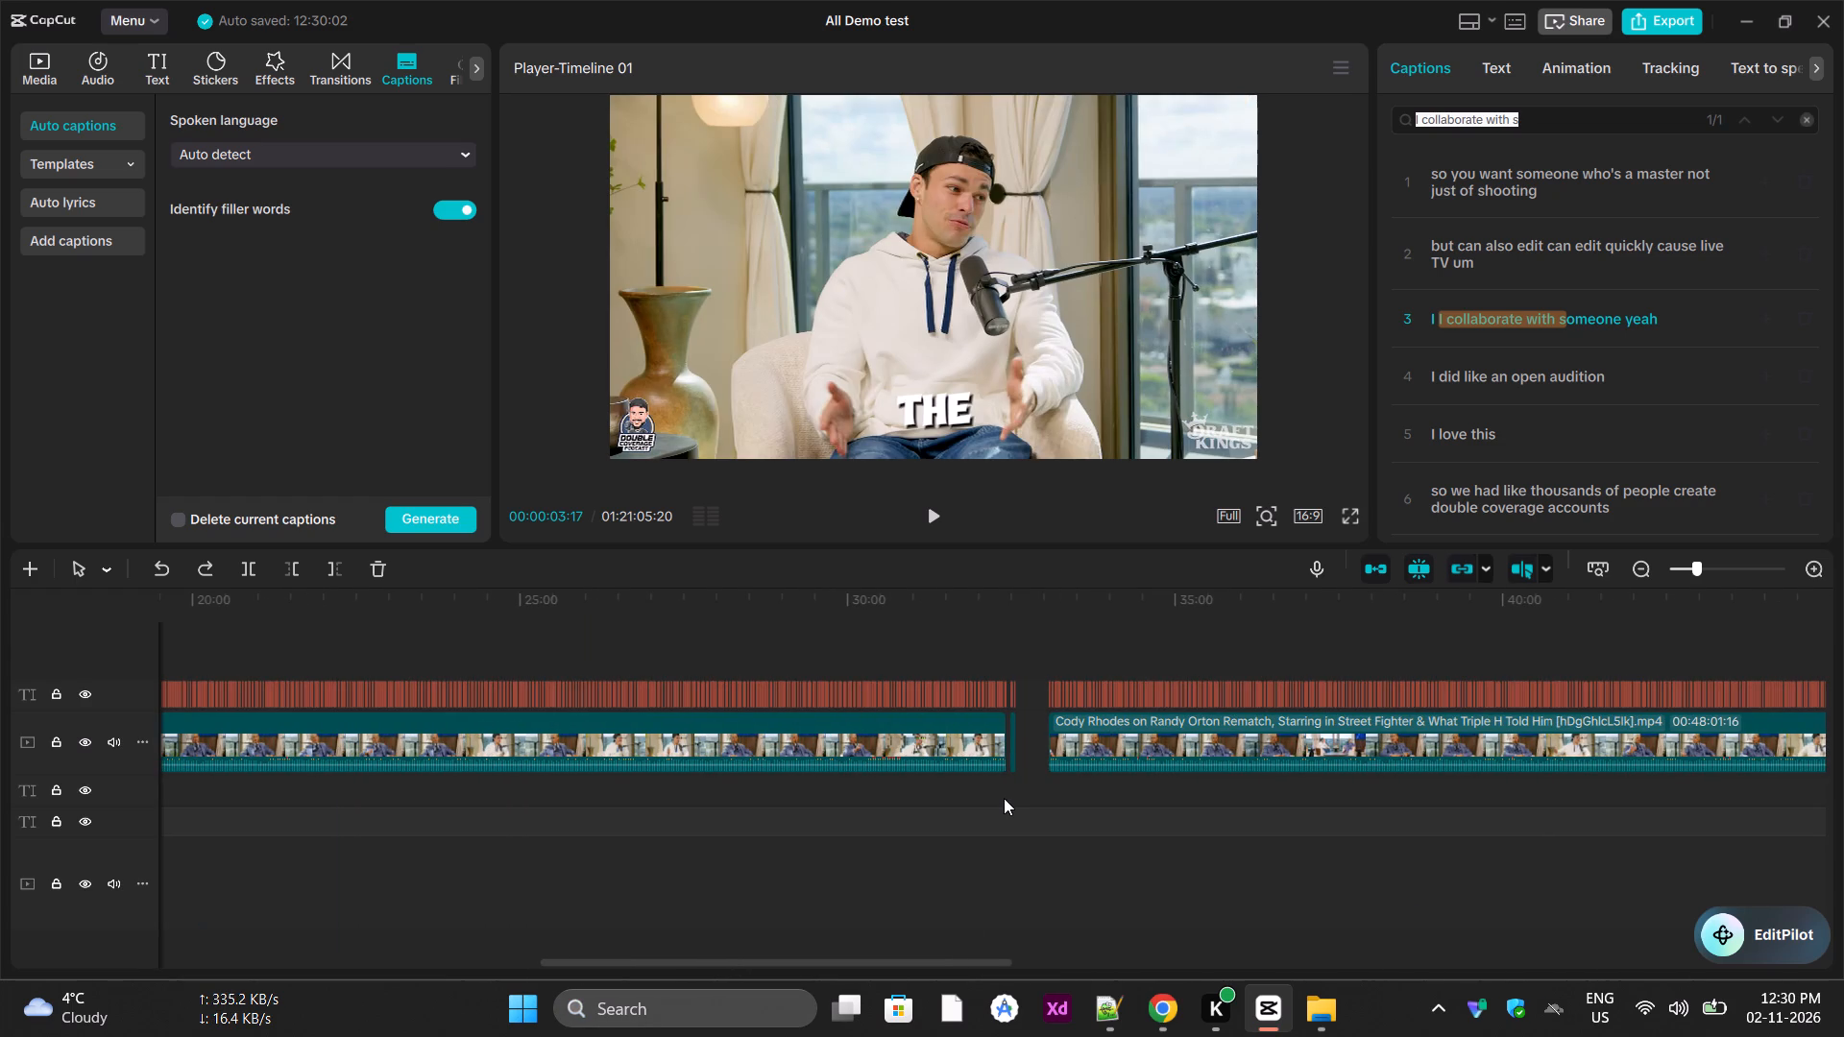
key(ctrl+z)
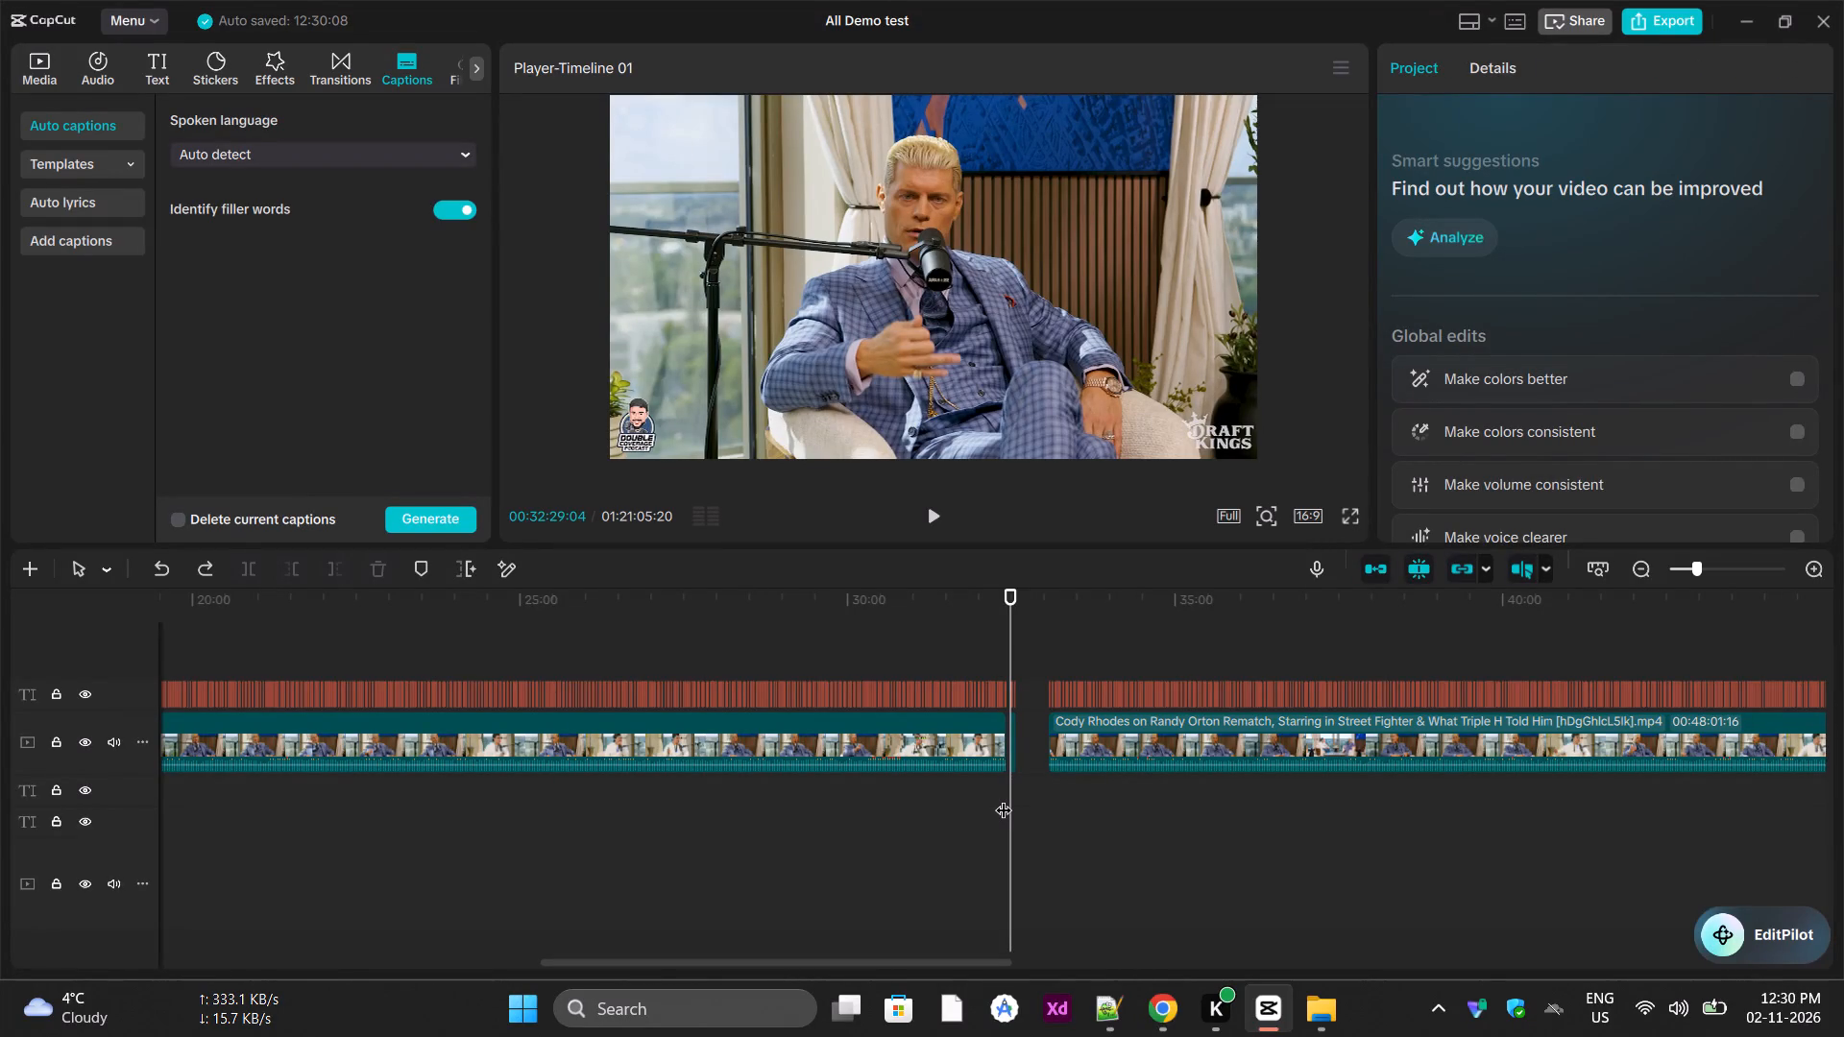
key(ctrl+z)
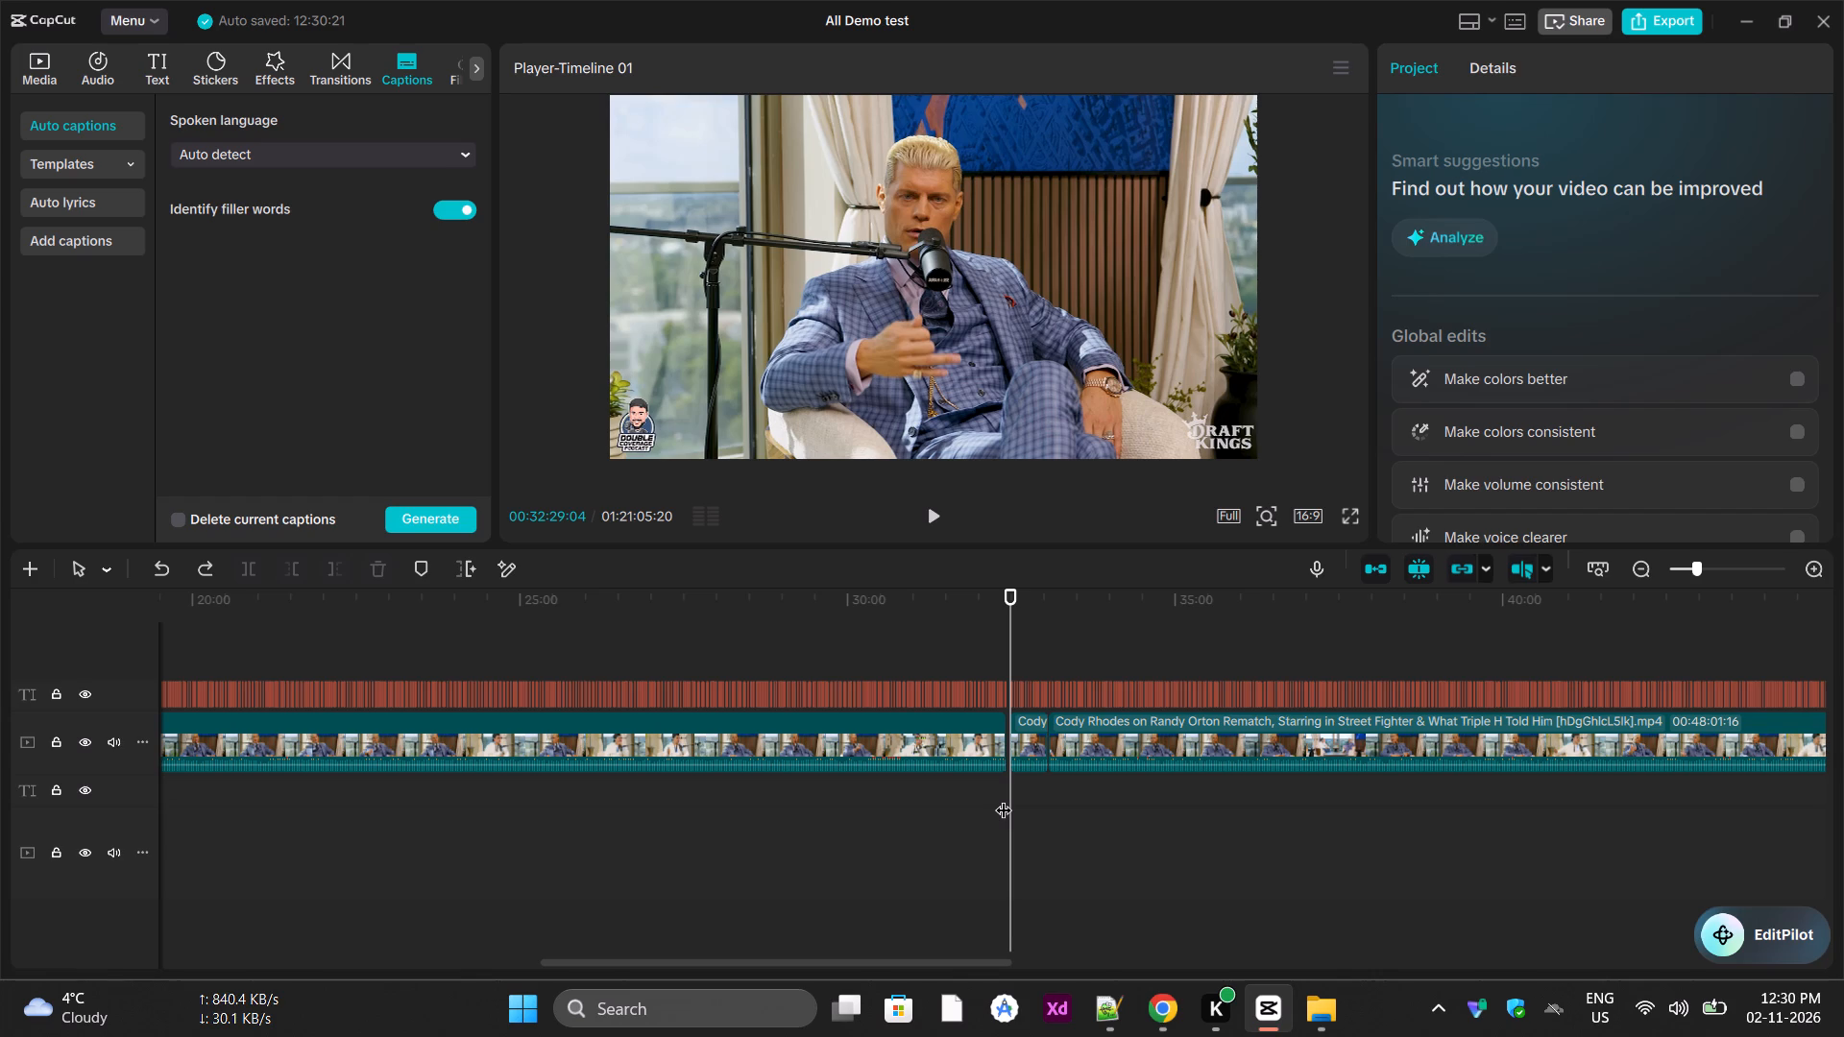
key(ctrl+z)
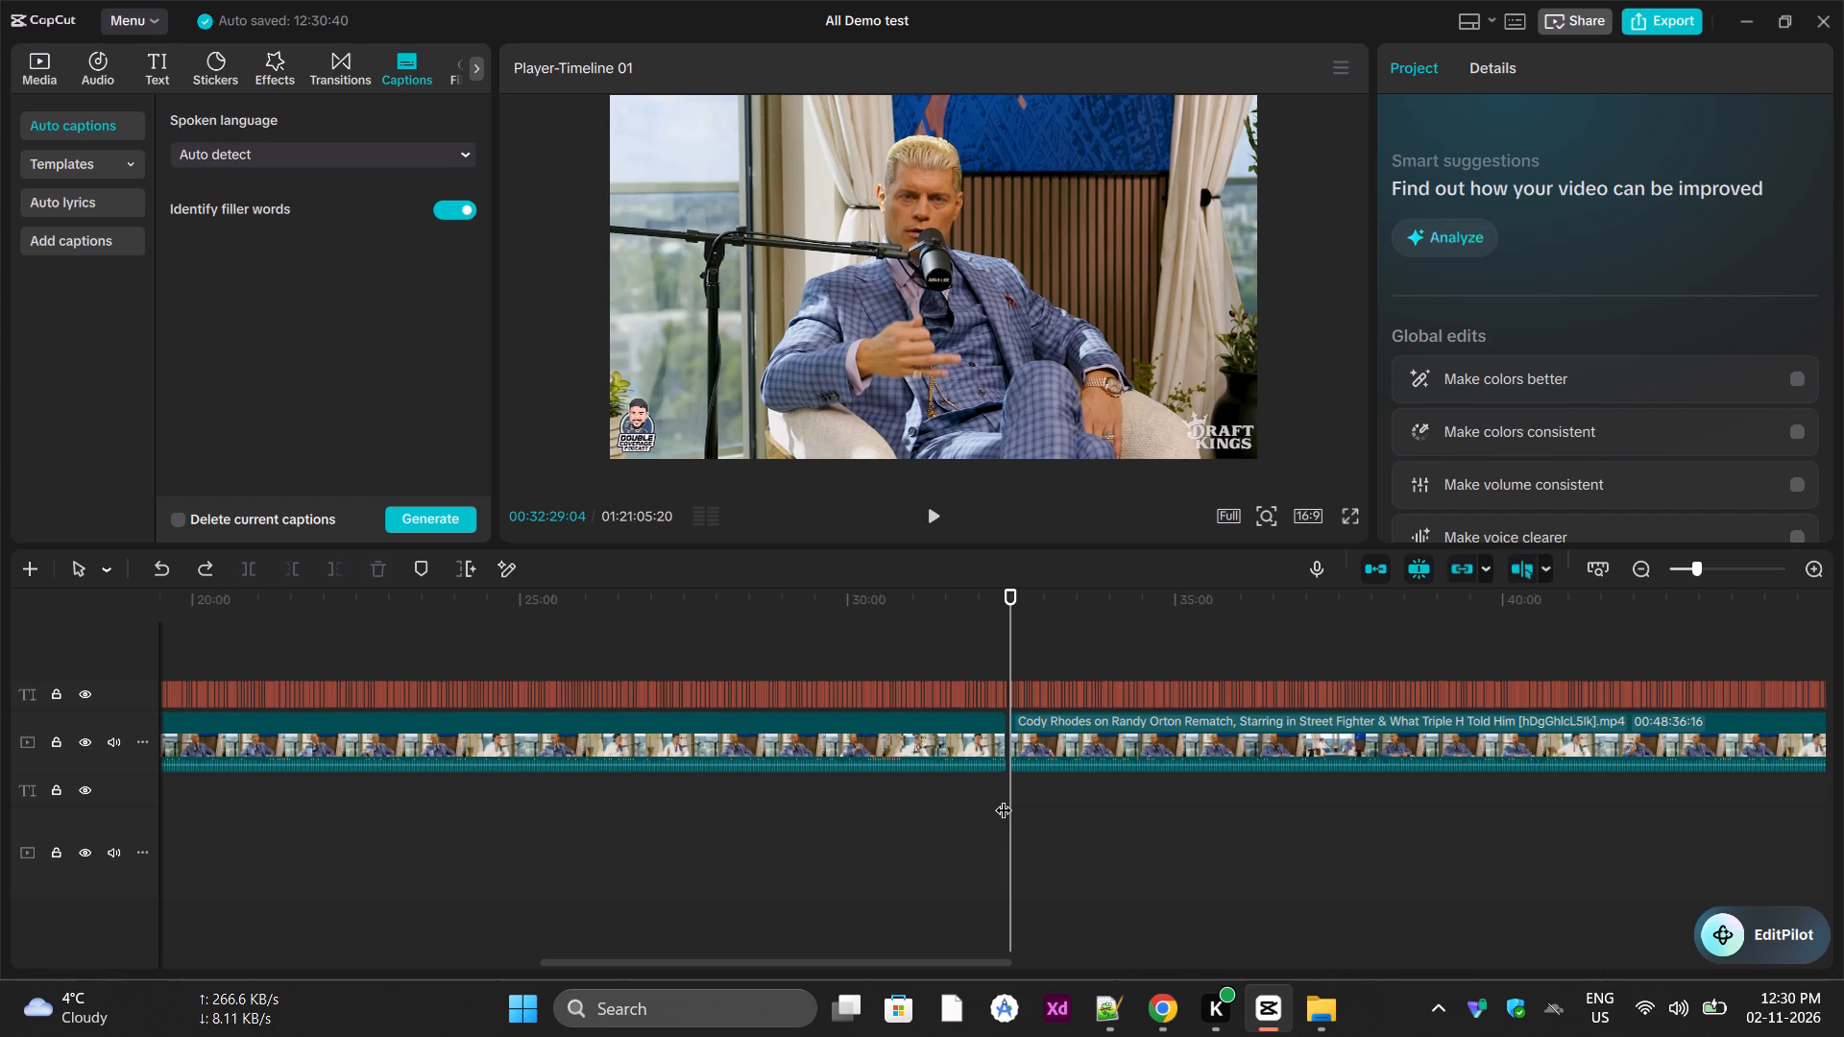
key(ctrl+z)
key(ctrl+z)
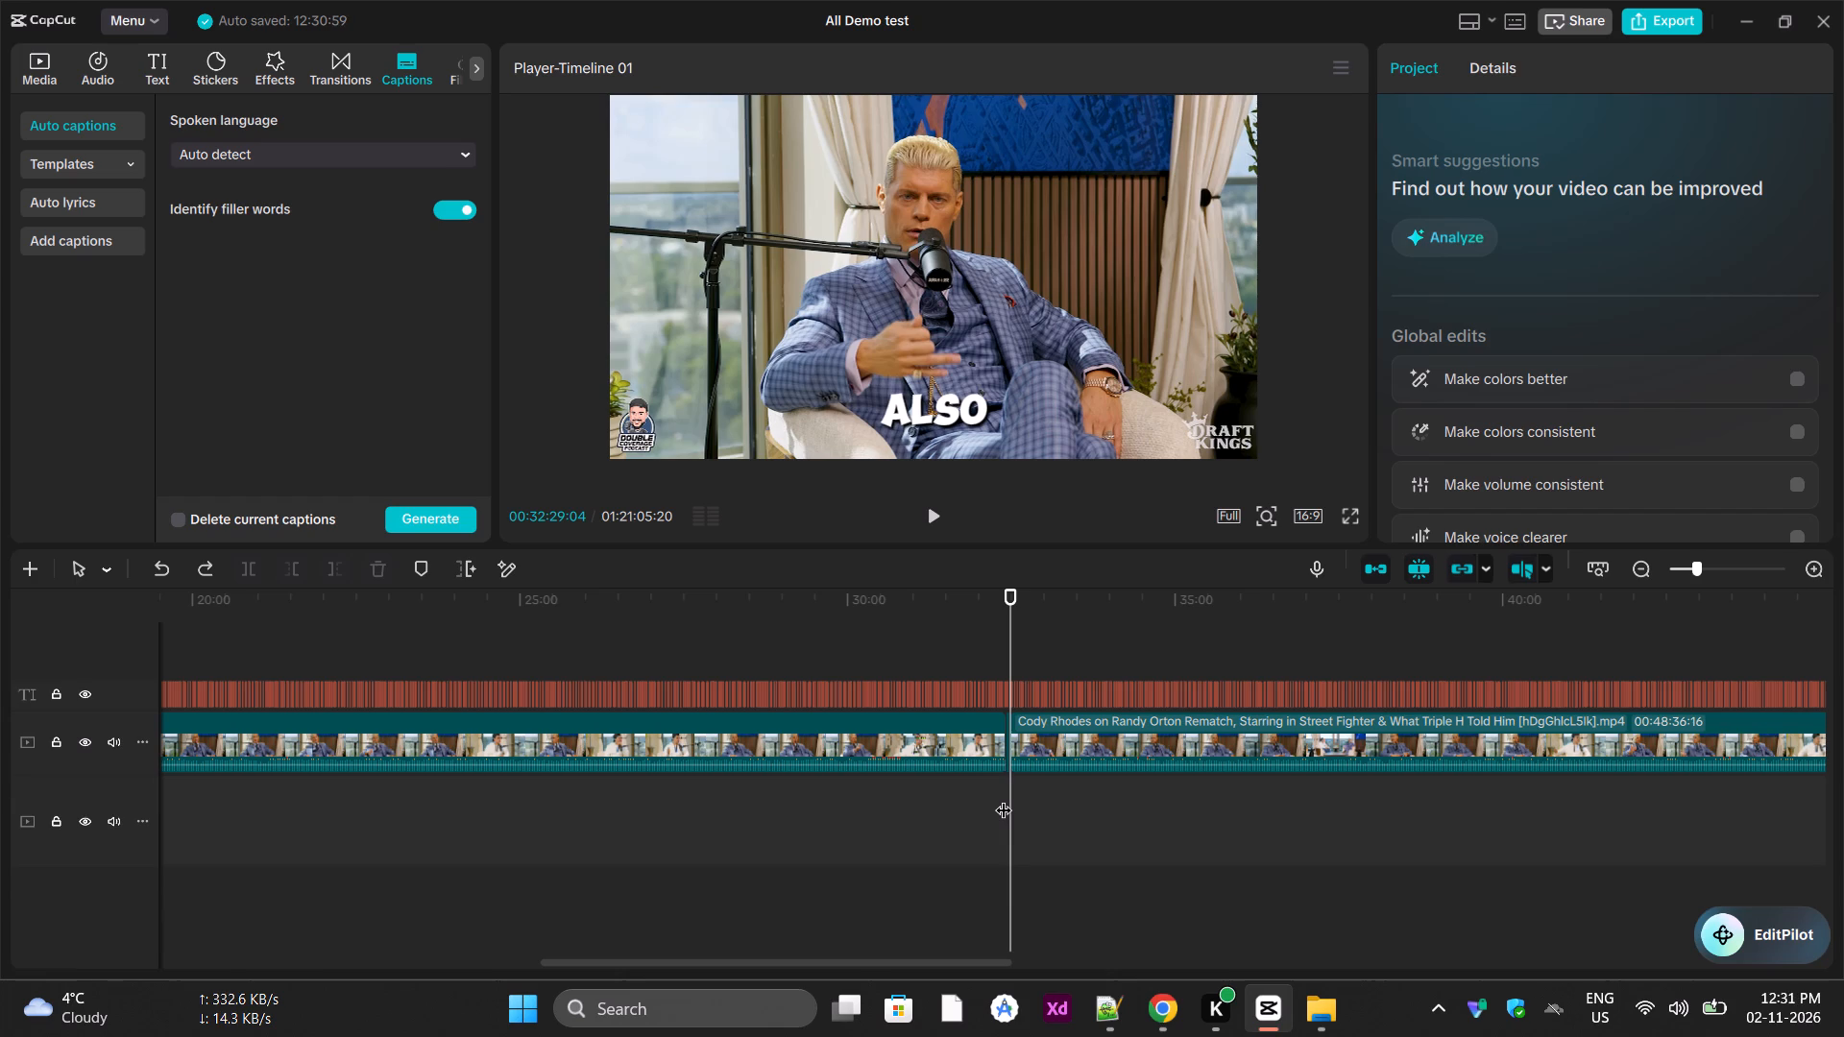
Undo the remaining cuts in the Cody Rhodes source footage around the 32-minute mark.
click(995, 644)
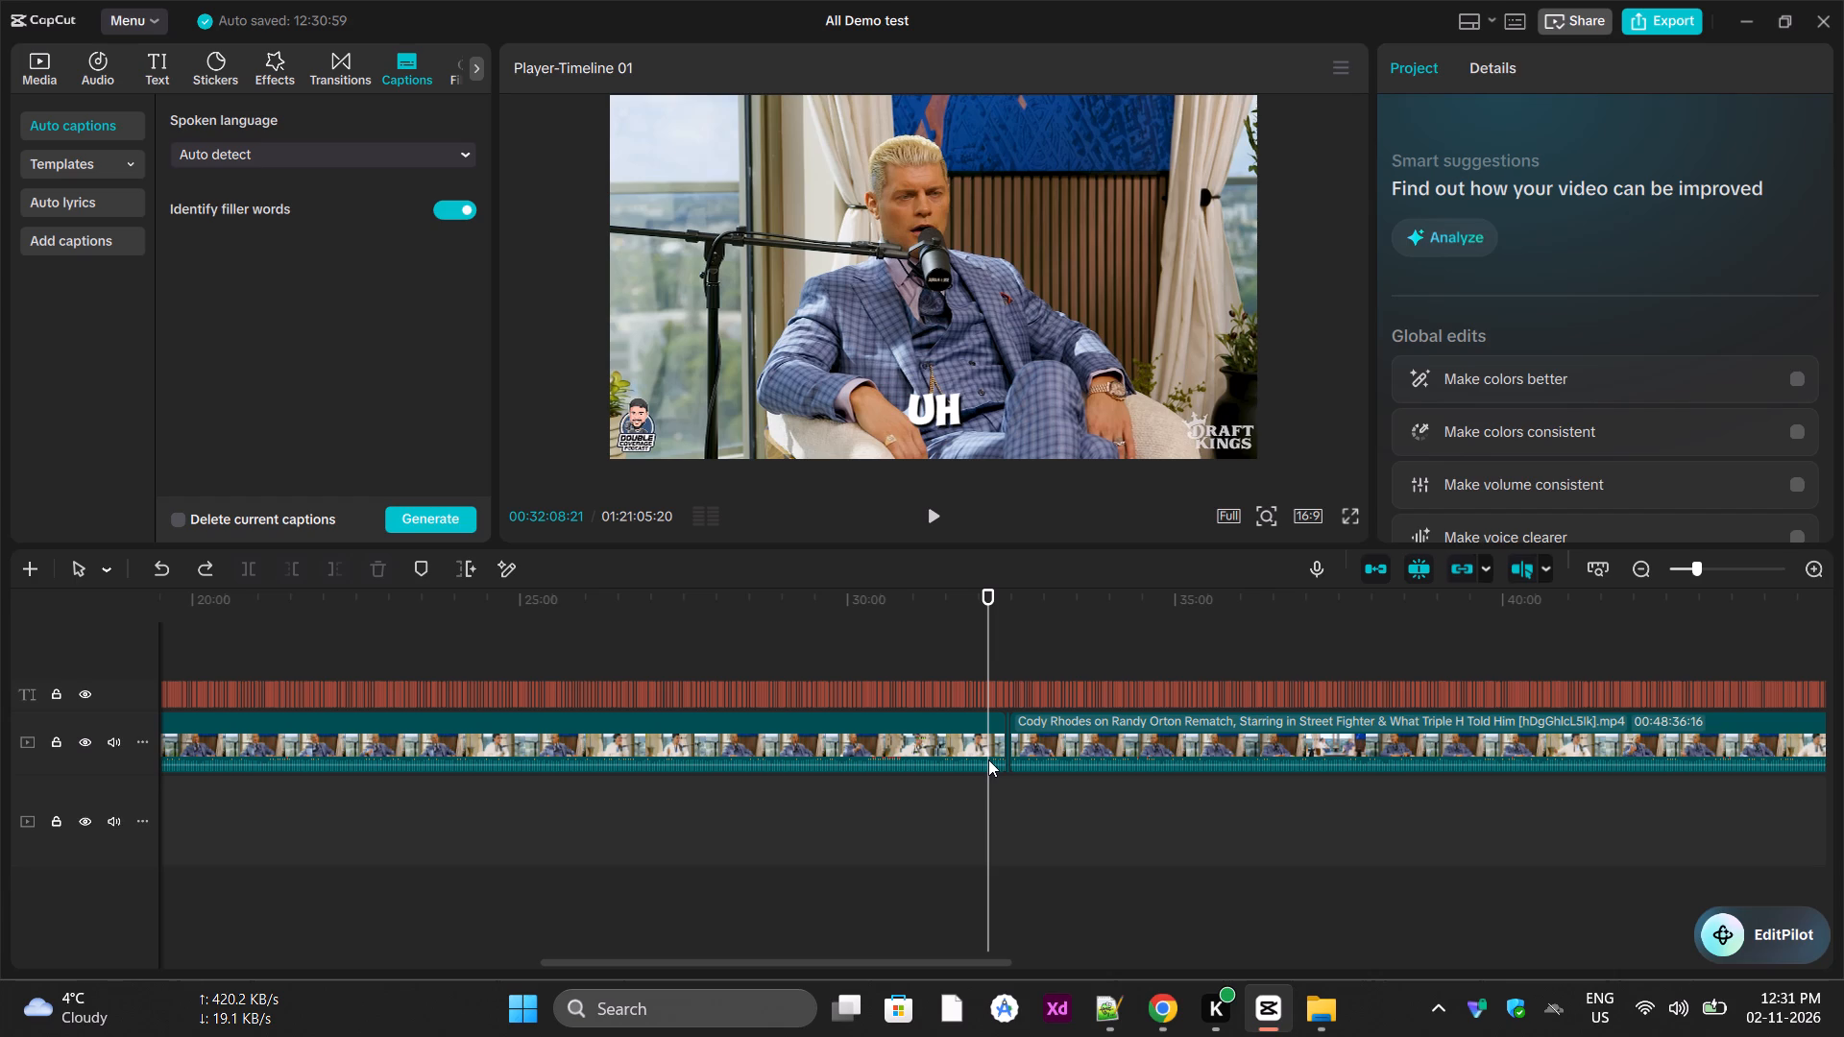
key(ctrl+z)
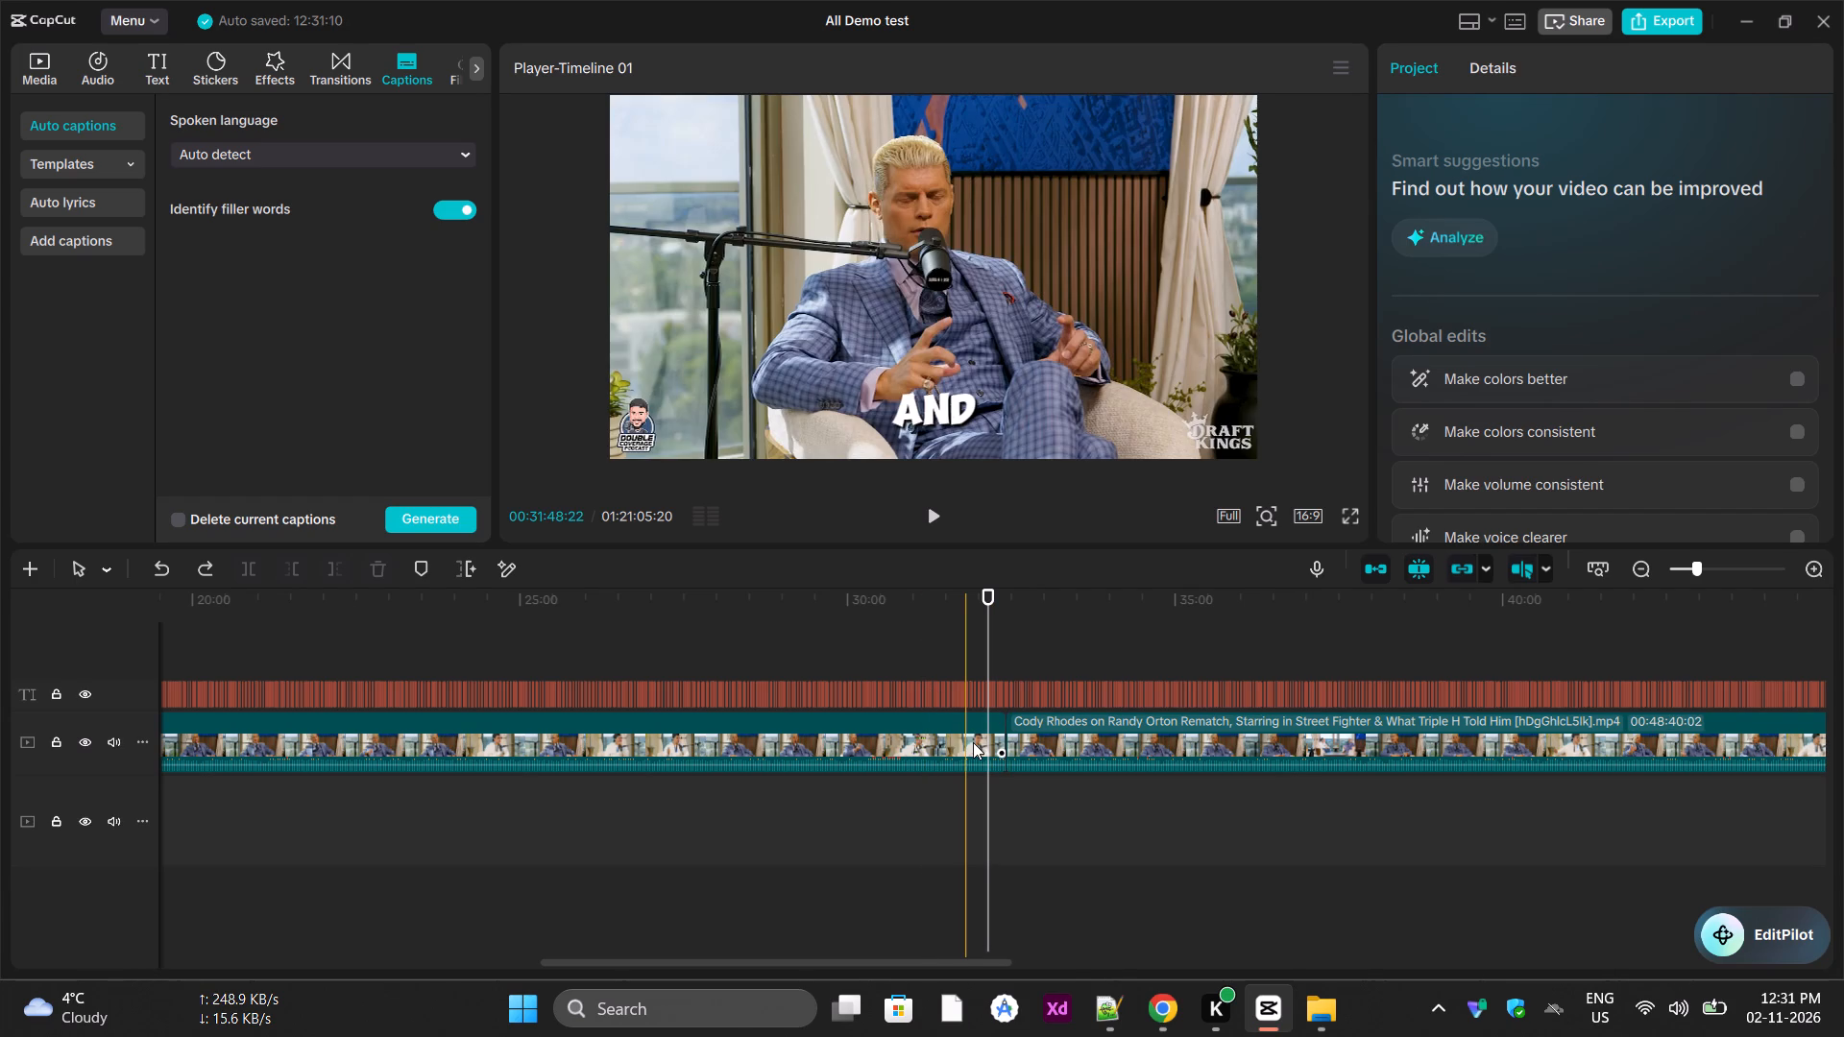
ctrl+scroll(1020, 733, up, 10)
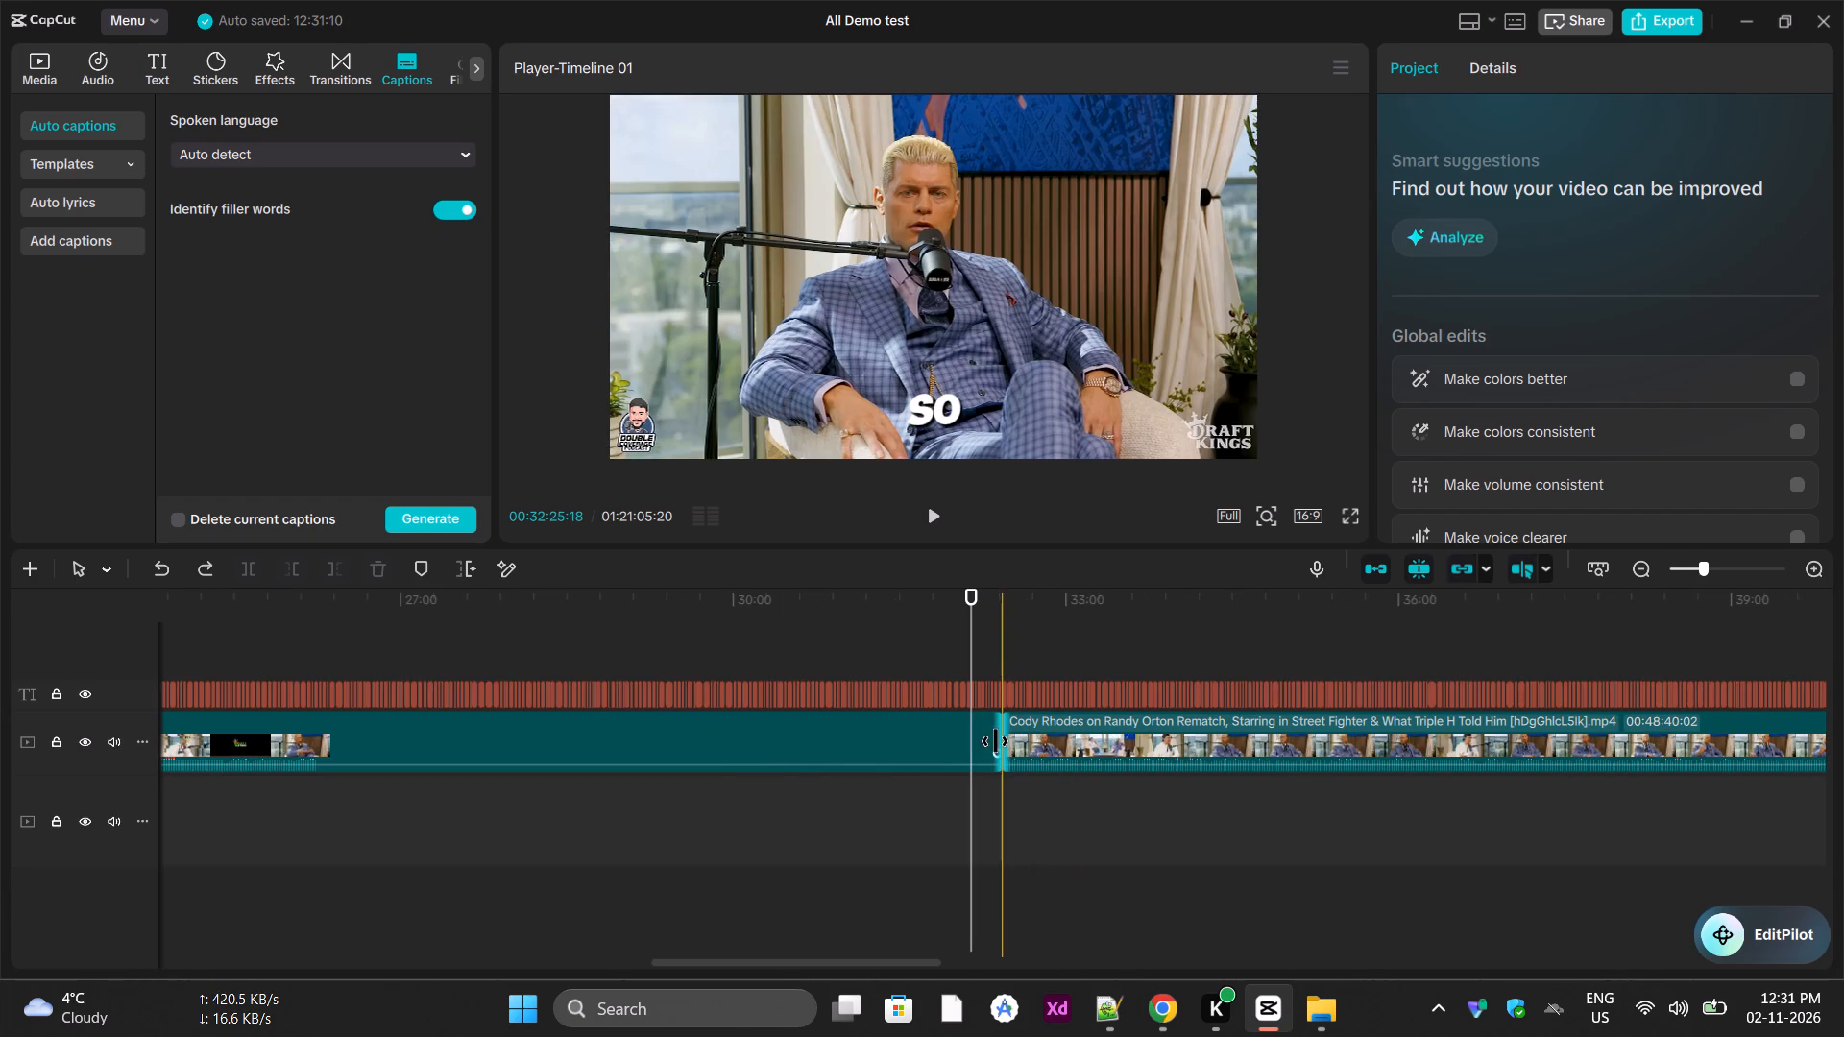
ctrl+scroll(994, 741, up, 4)
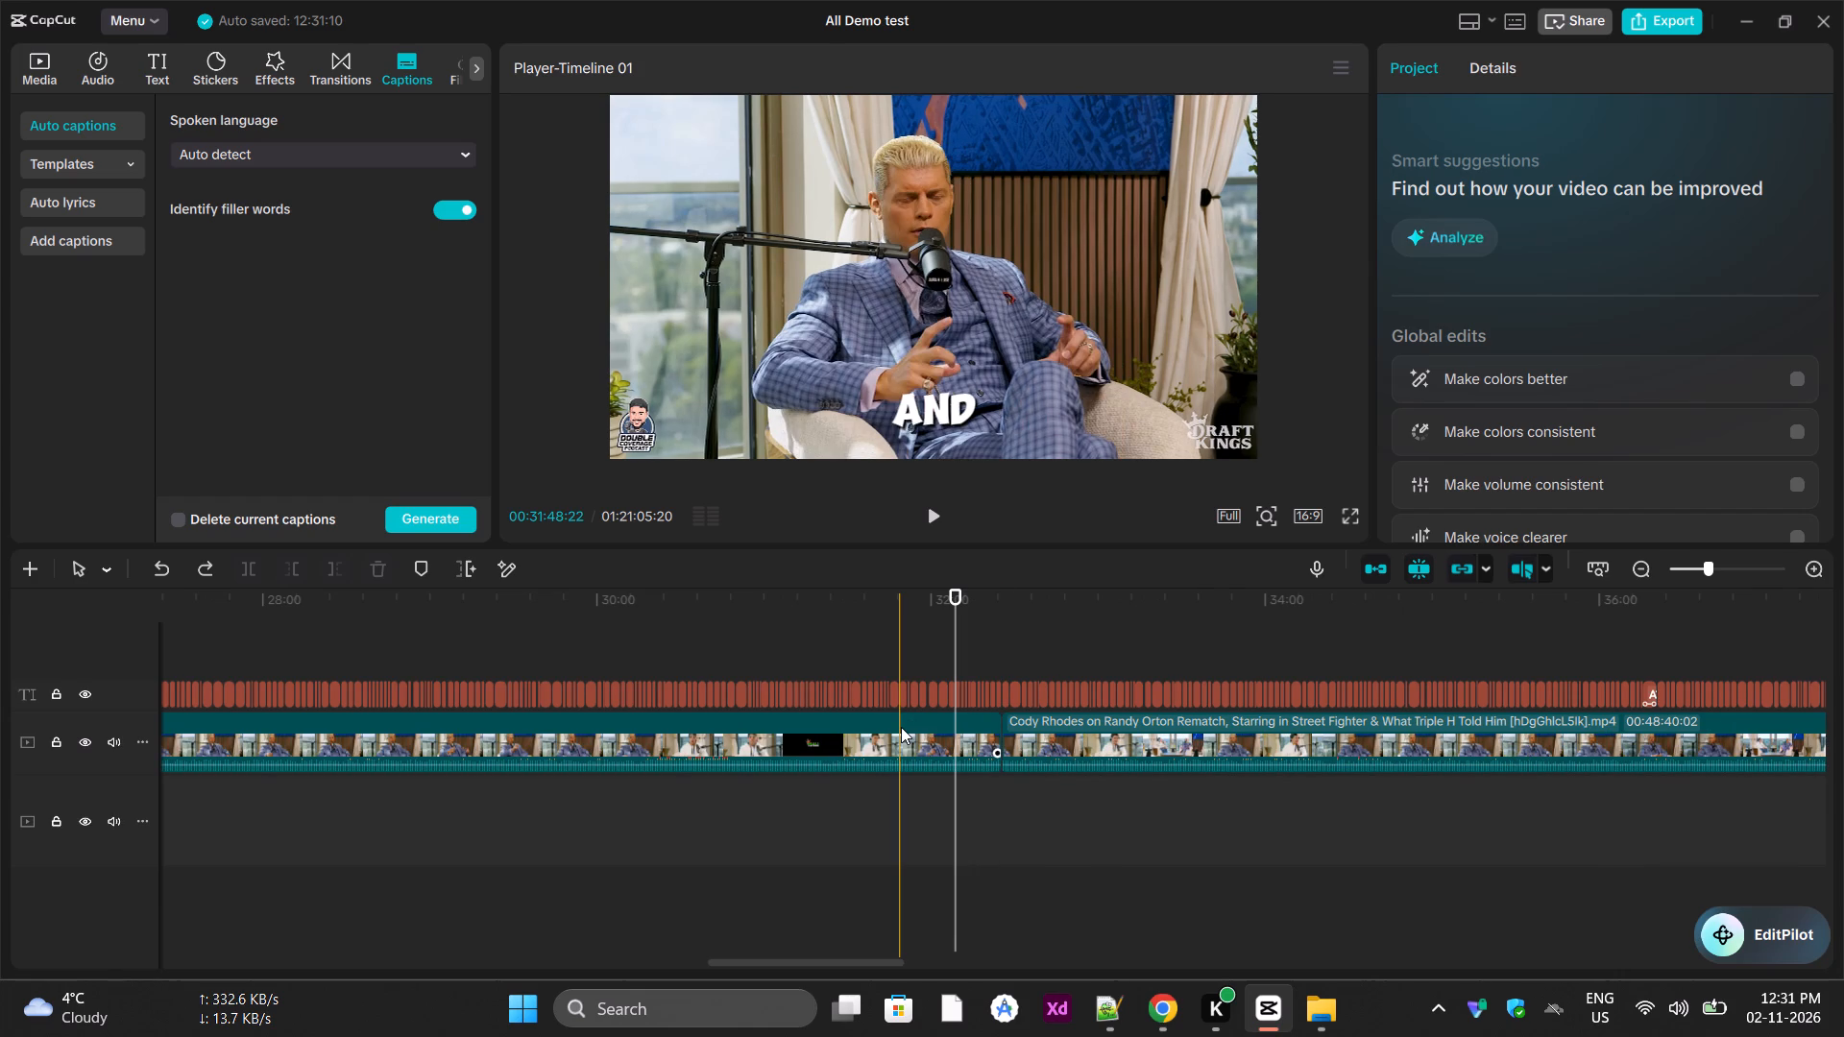
key(ctrl+z)
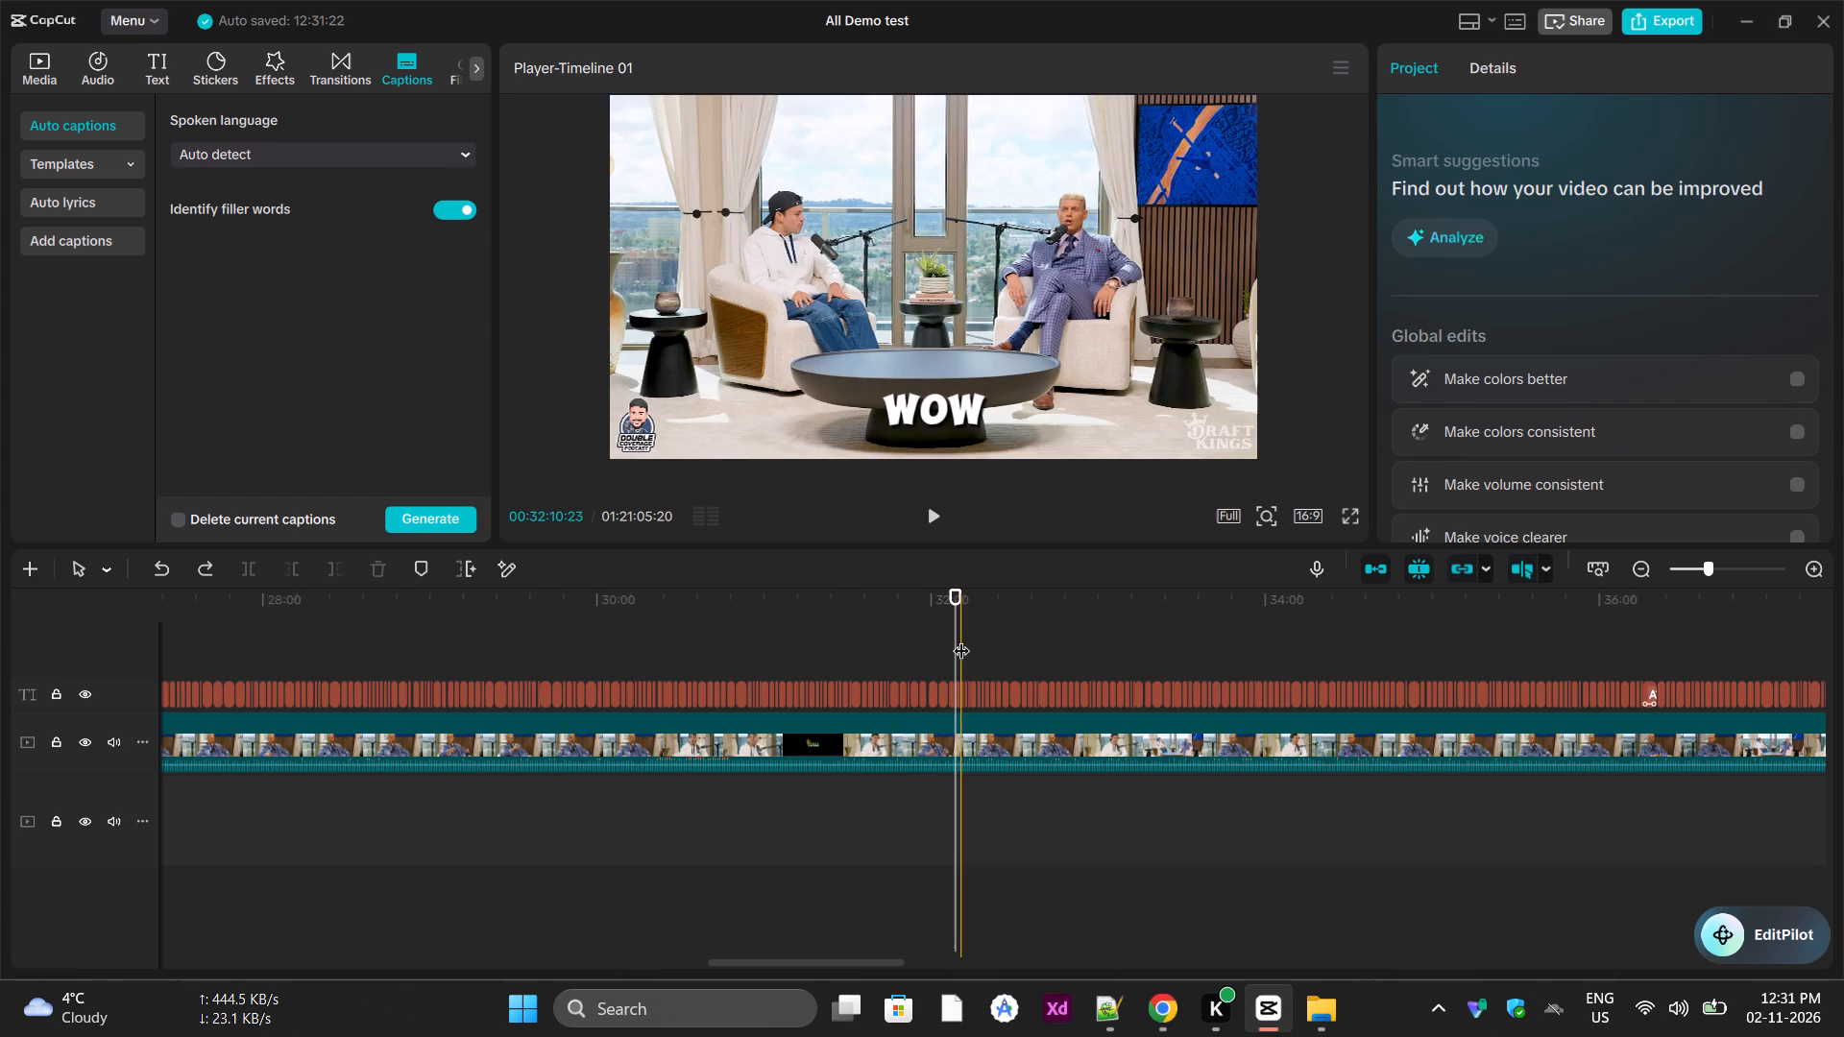
Undo the caption styling and the caption generation on the source footage, and redo the caption generation.
ctrl+scroll(913, 795, down, 20)
ctrl+scroll(913, 795, down, 11)
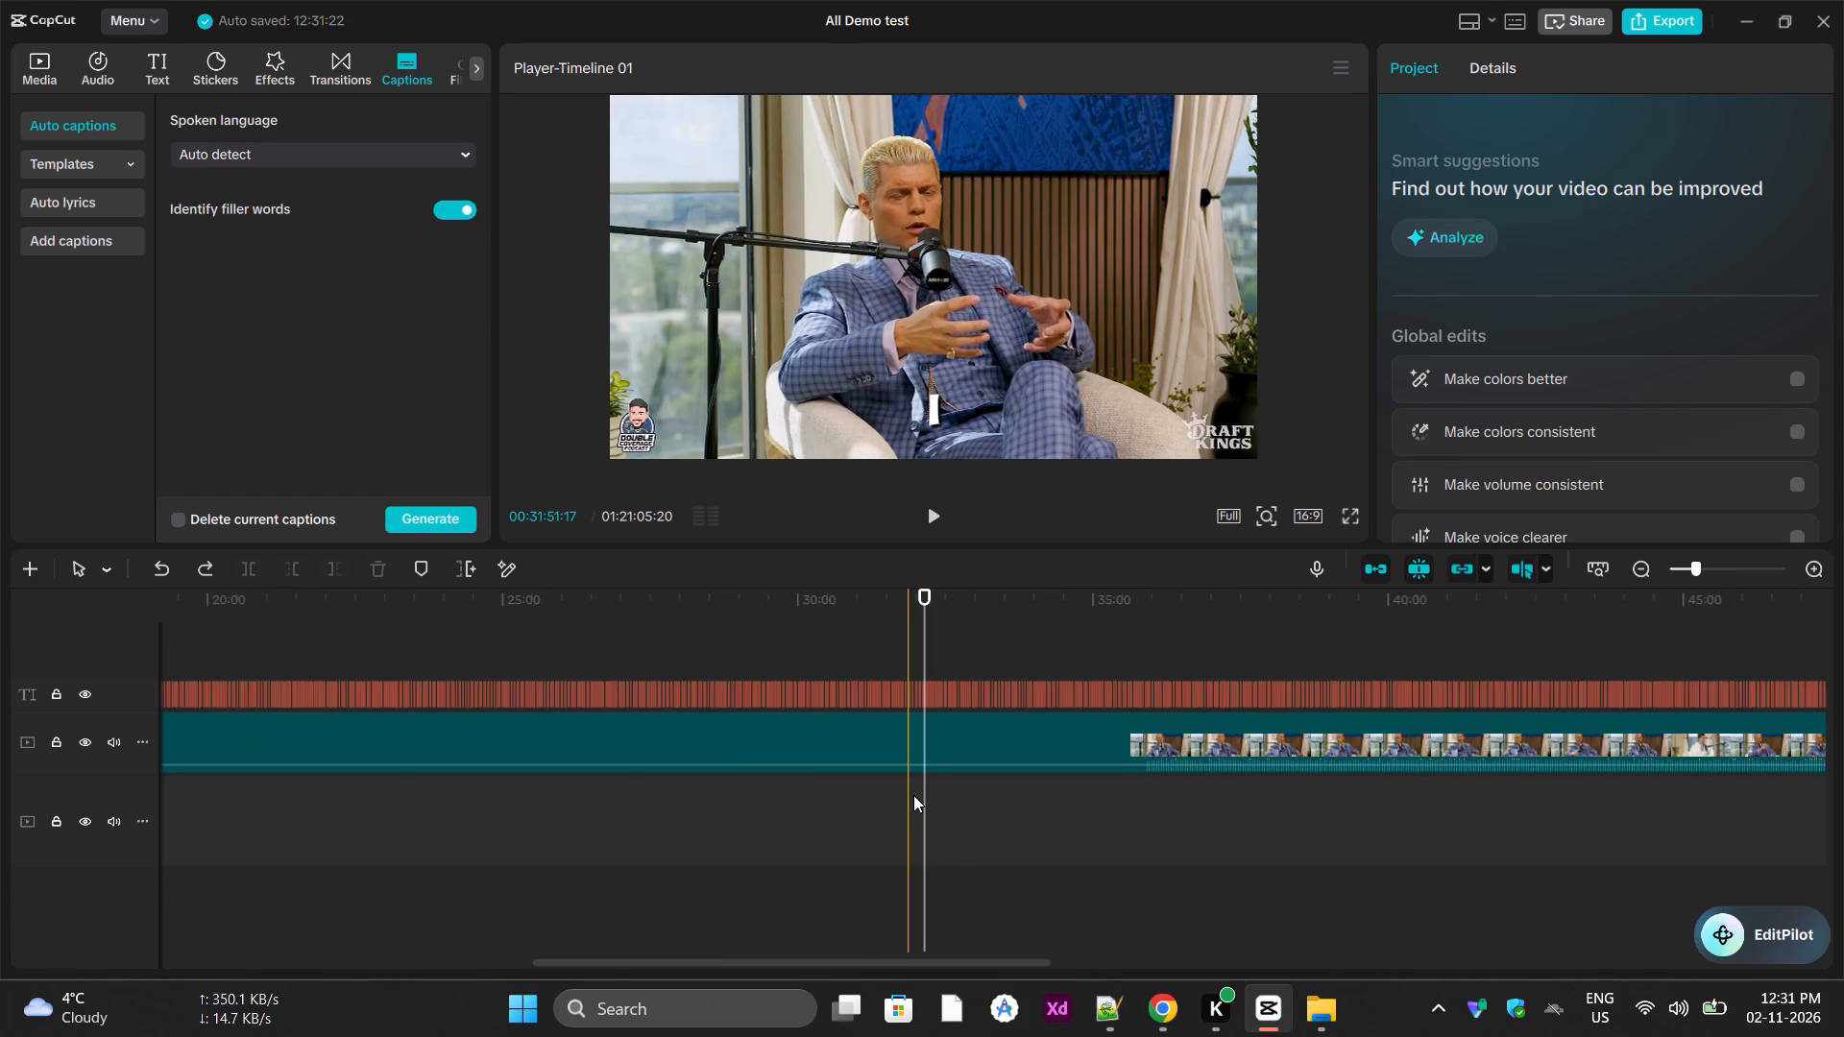
ctrl+scroll(913, 795, down, 6)
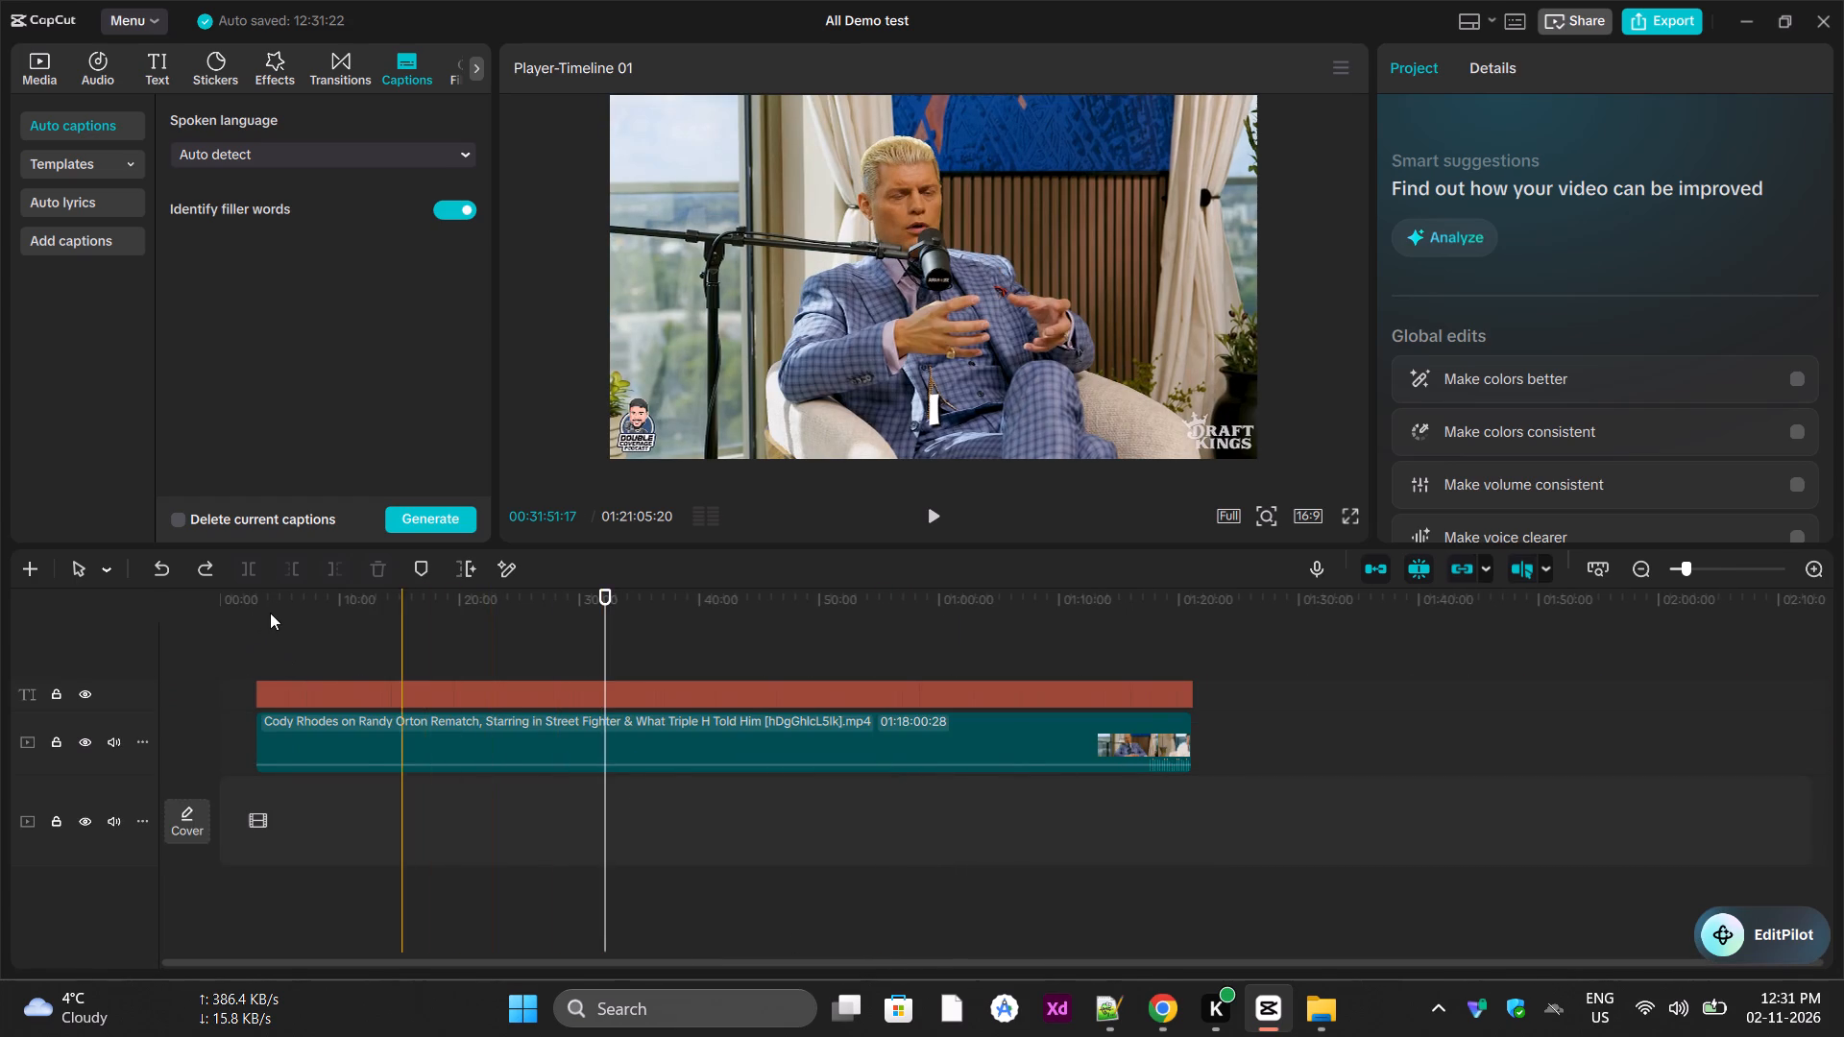
drag(270, 612, 180, 587)
ctrl+scroll(261, 761, up, 5)
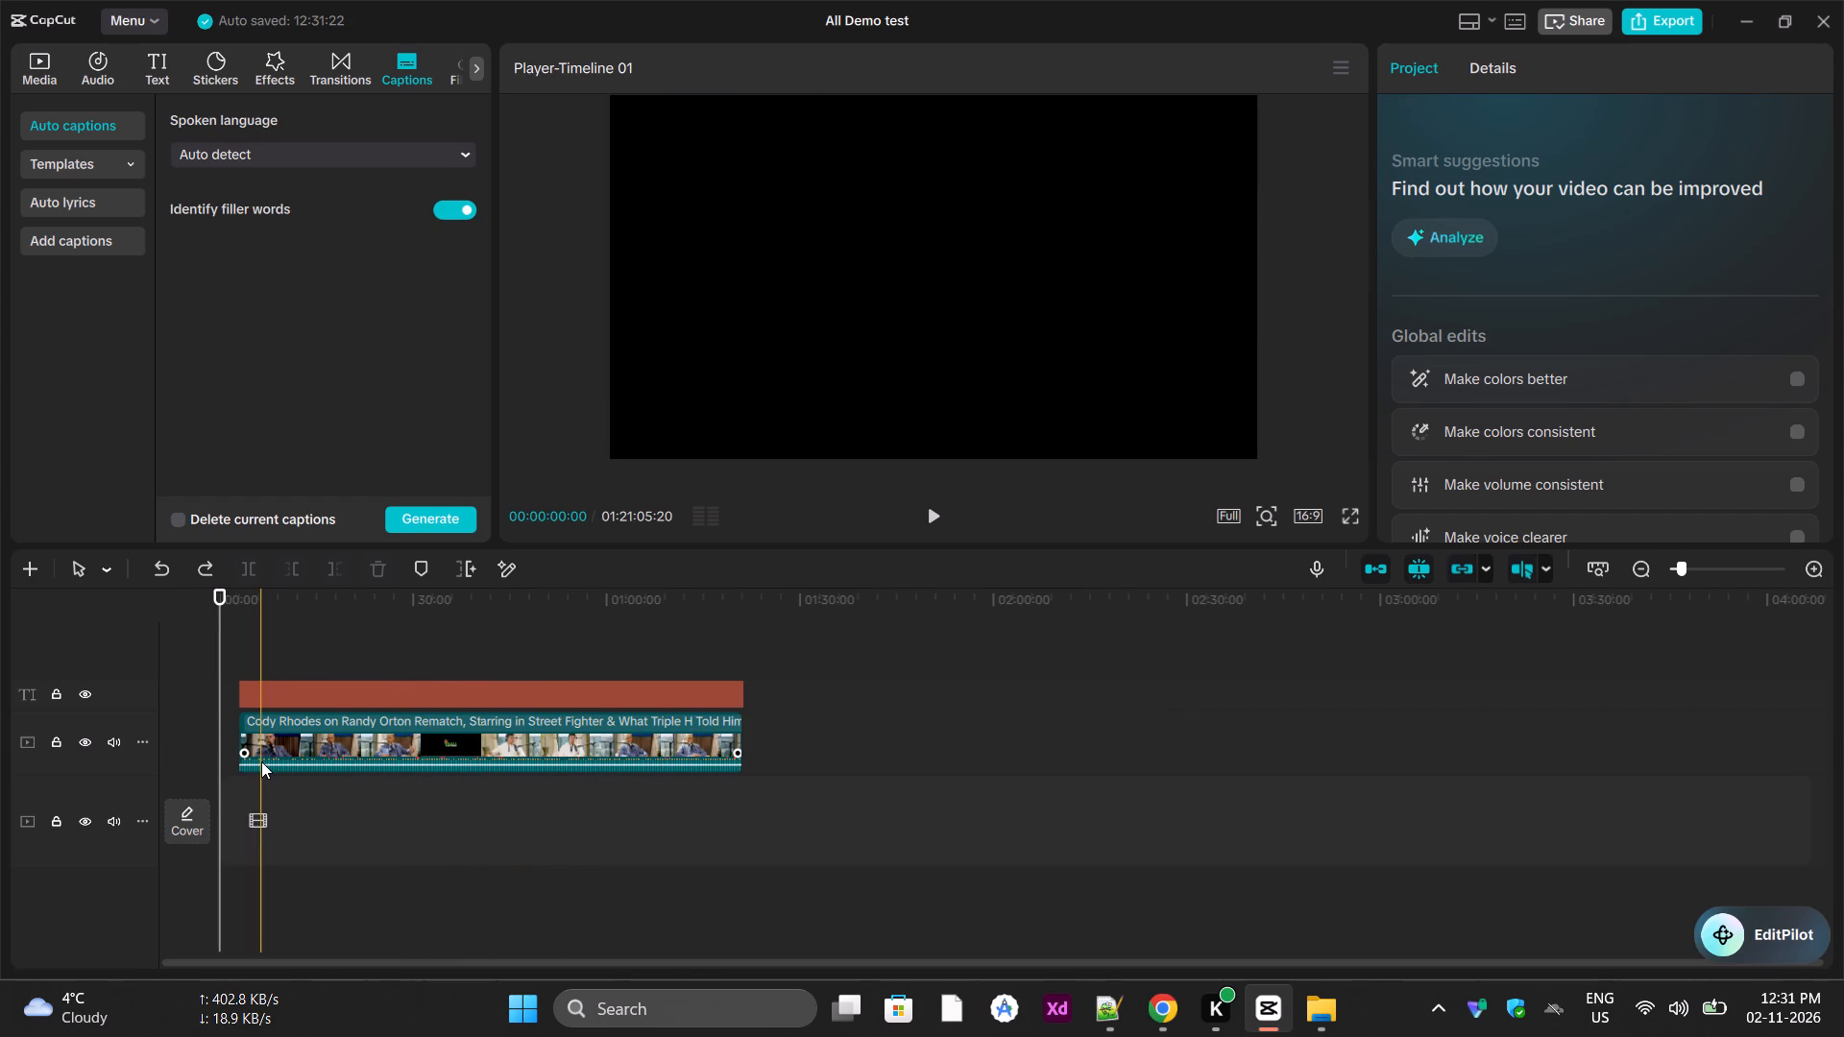
key(ctrl+z)
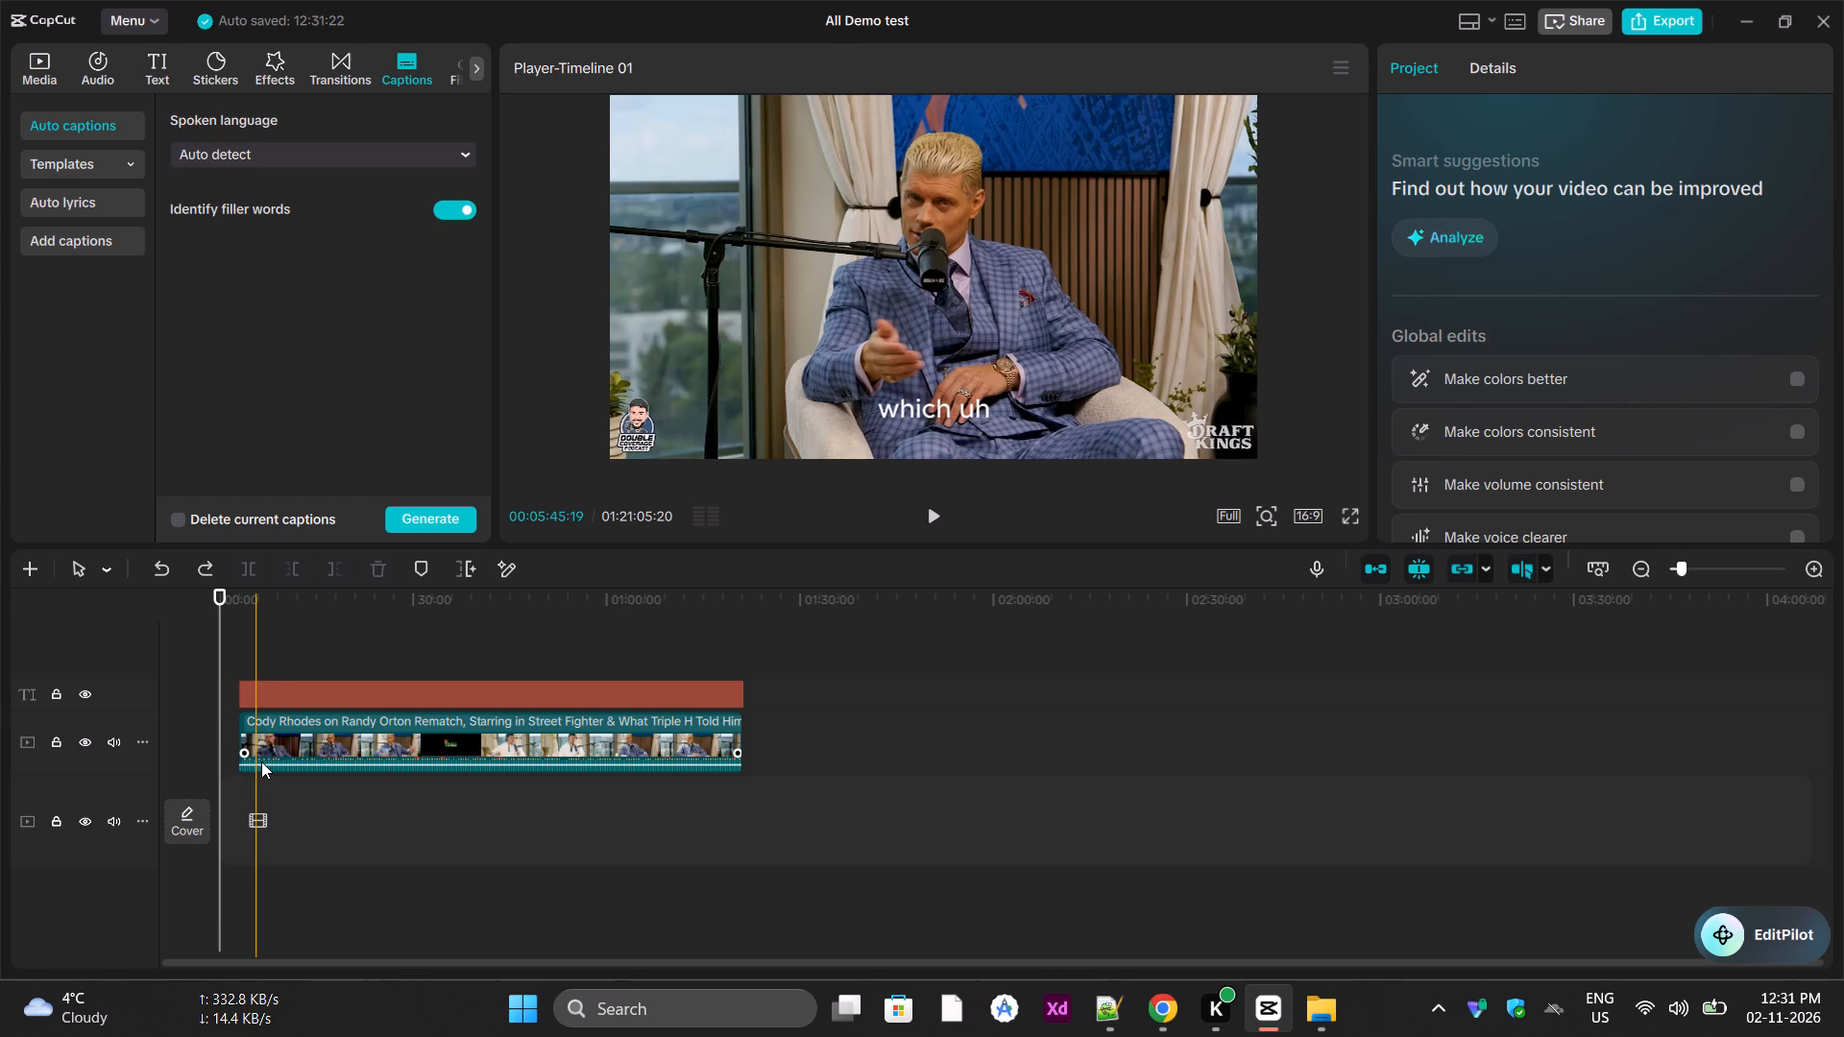
key(ctrl+z)
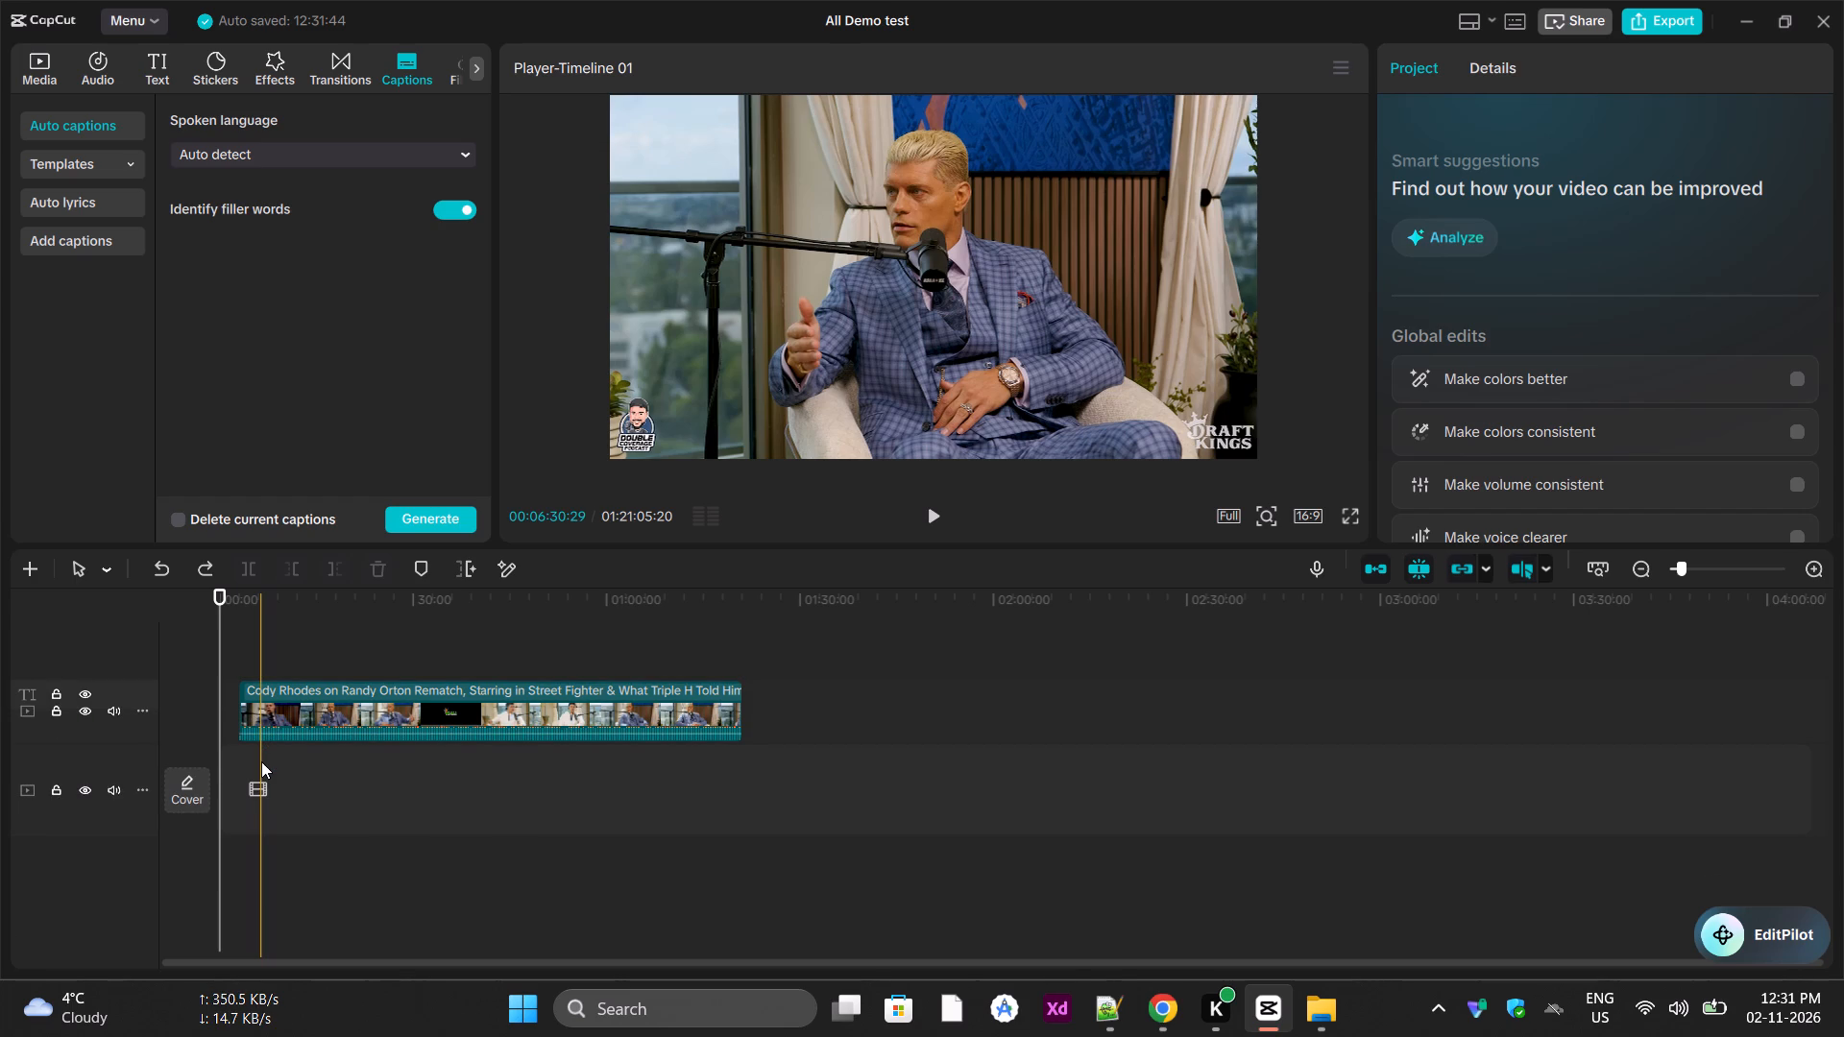
key(ctrl+shift+z)
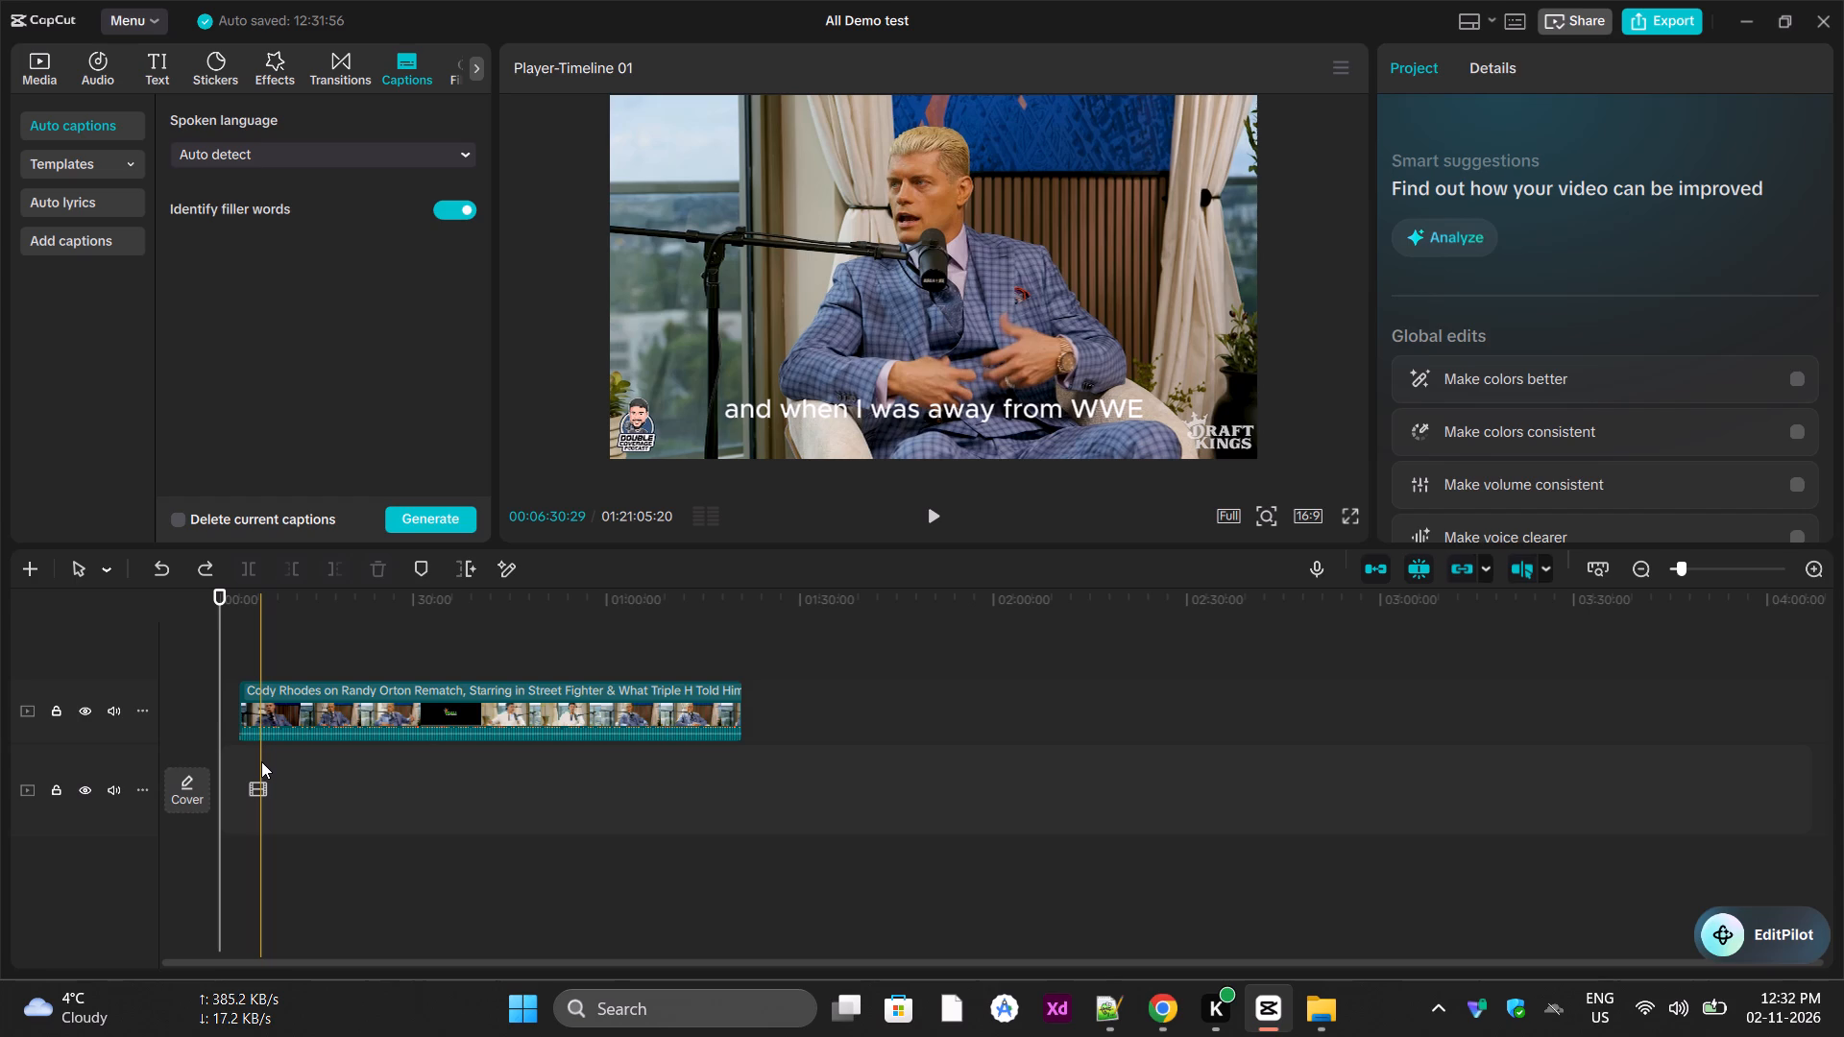
click(311, 615)
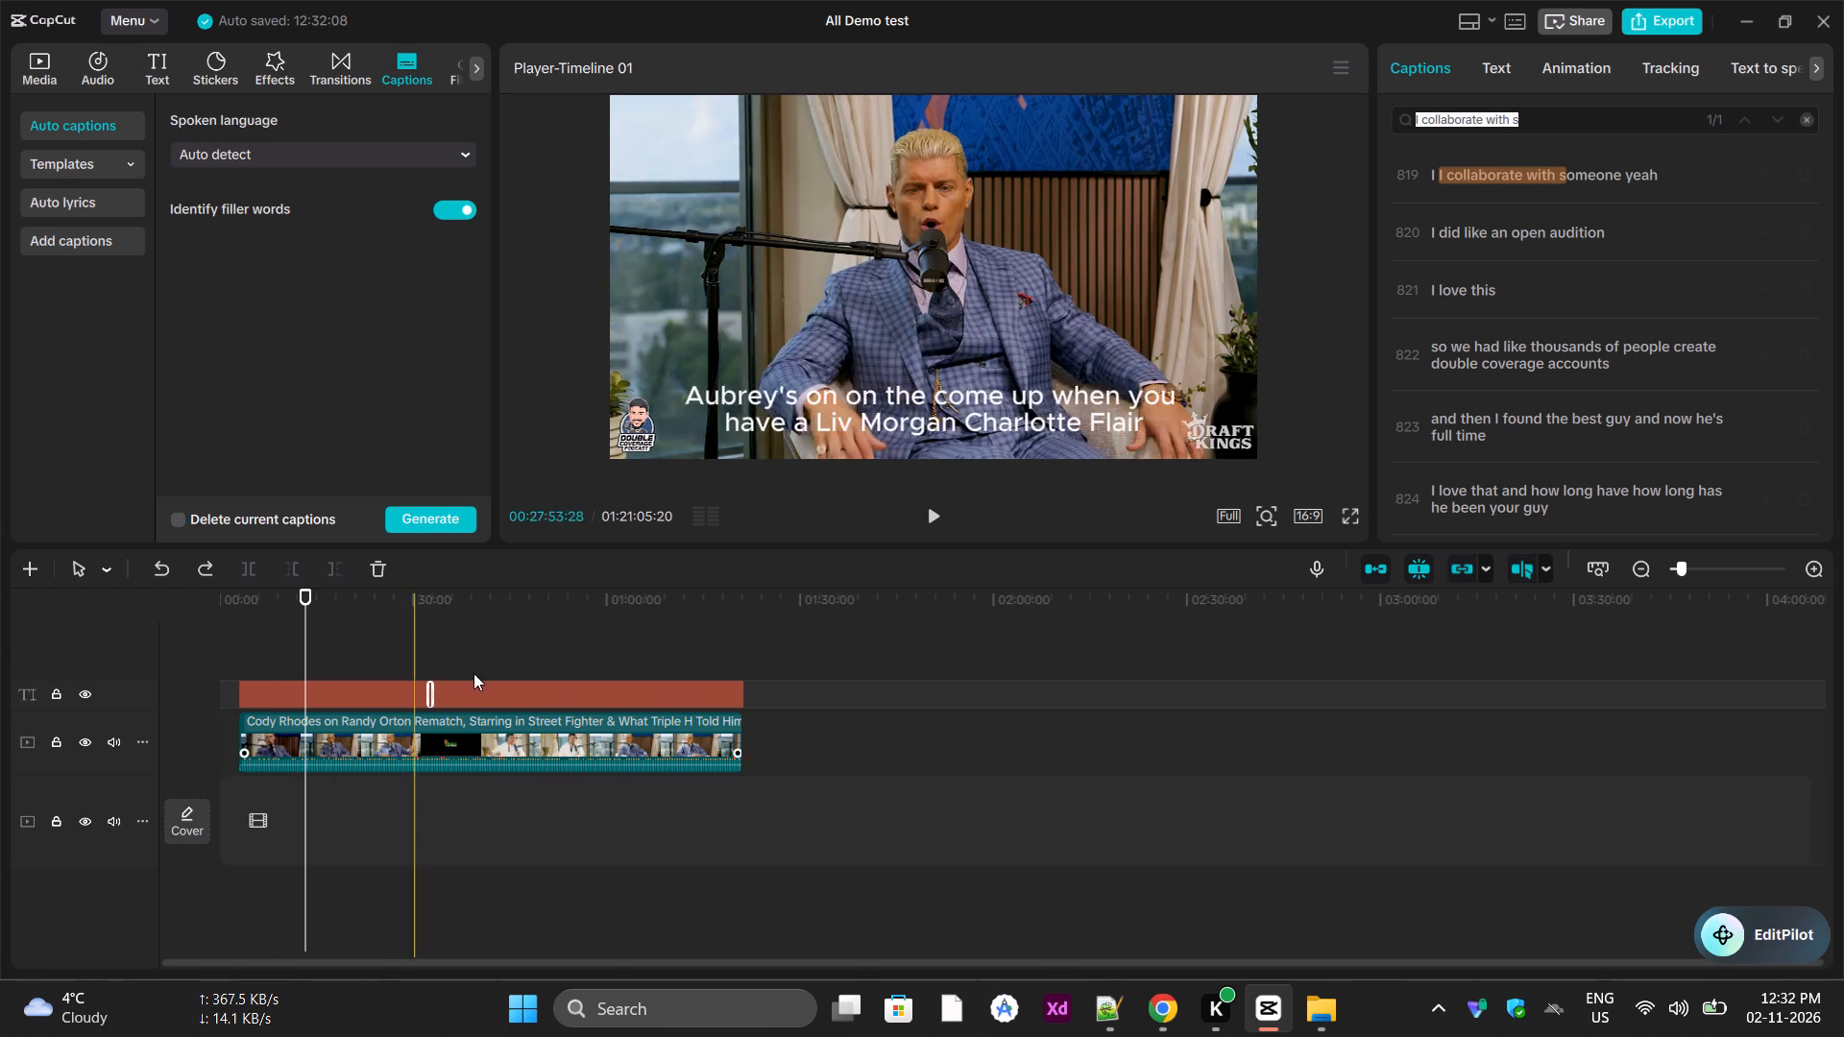
click(458, 638)
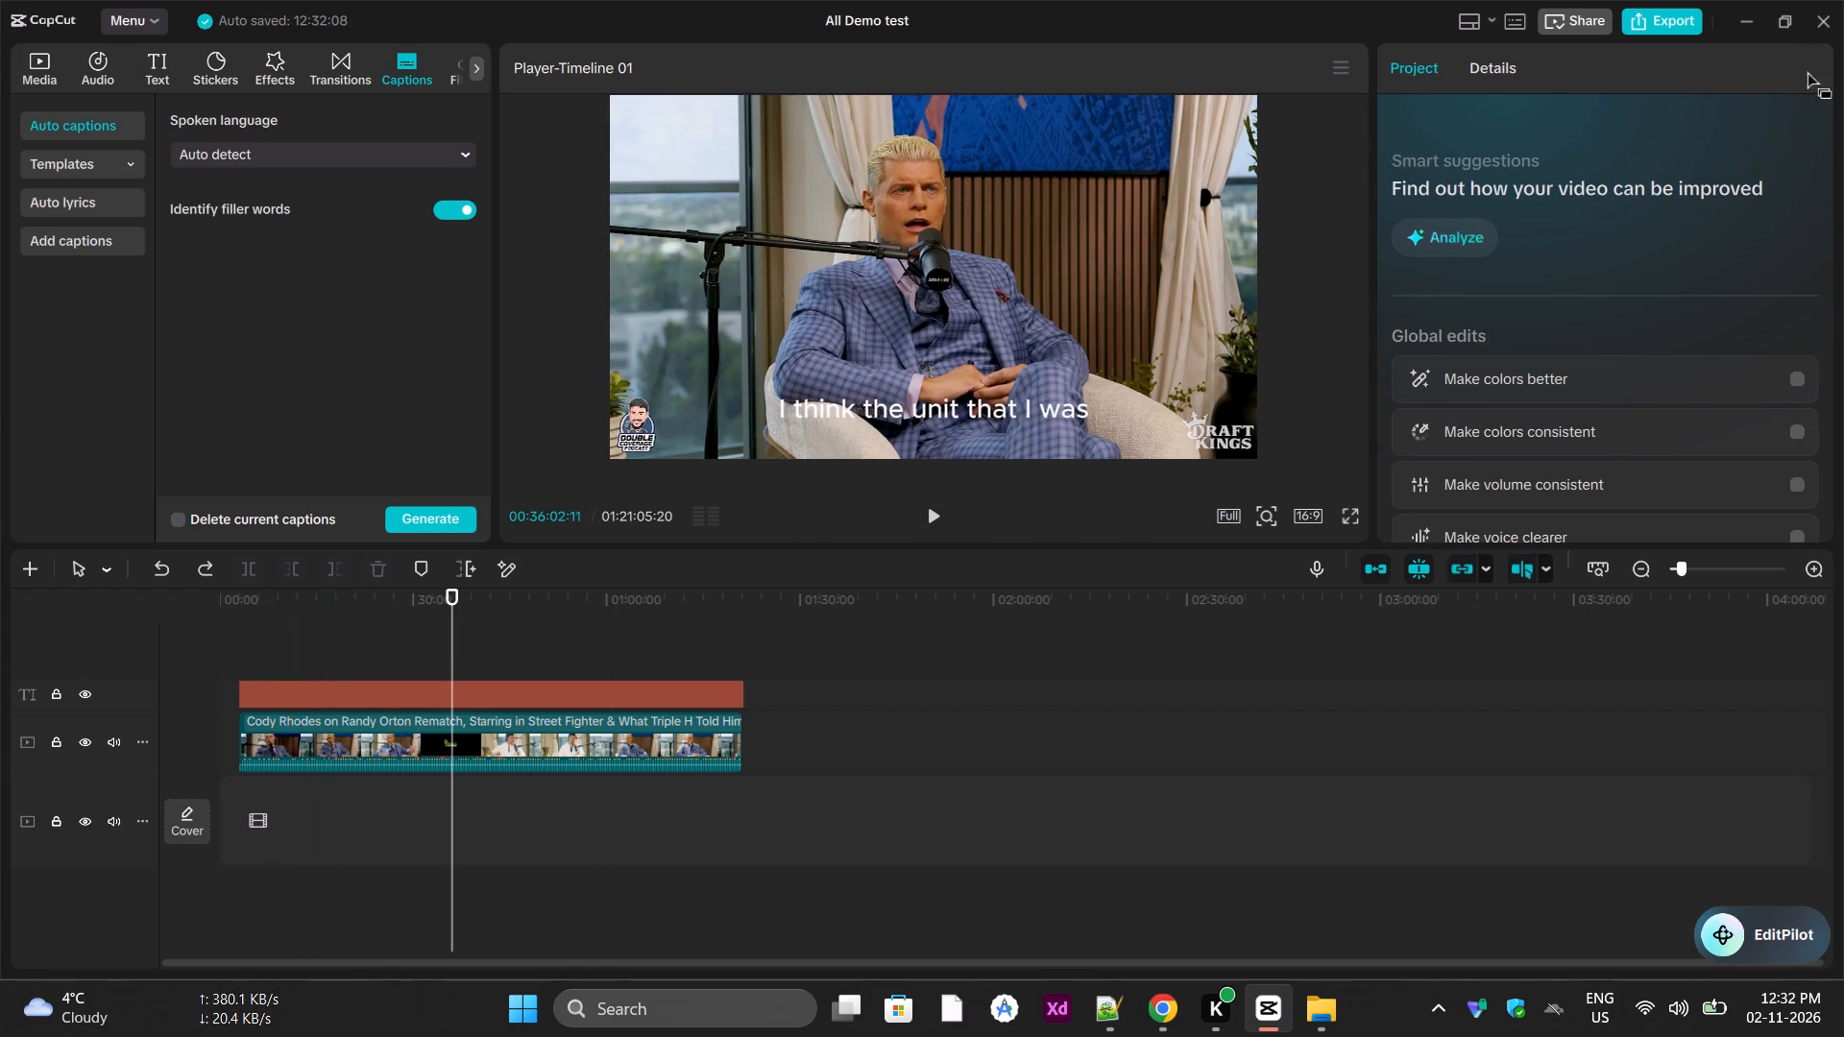
Close the All Demo test project and open the Double Coverage project.
click(1821, 27)
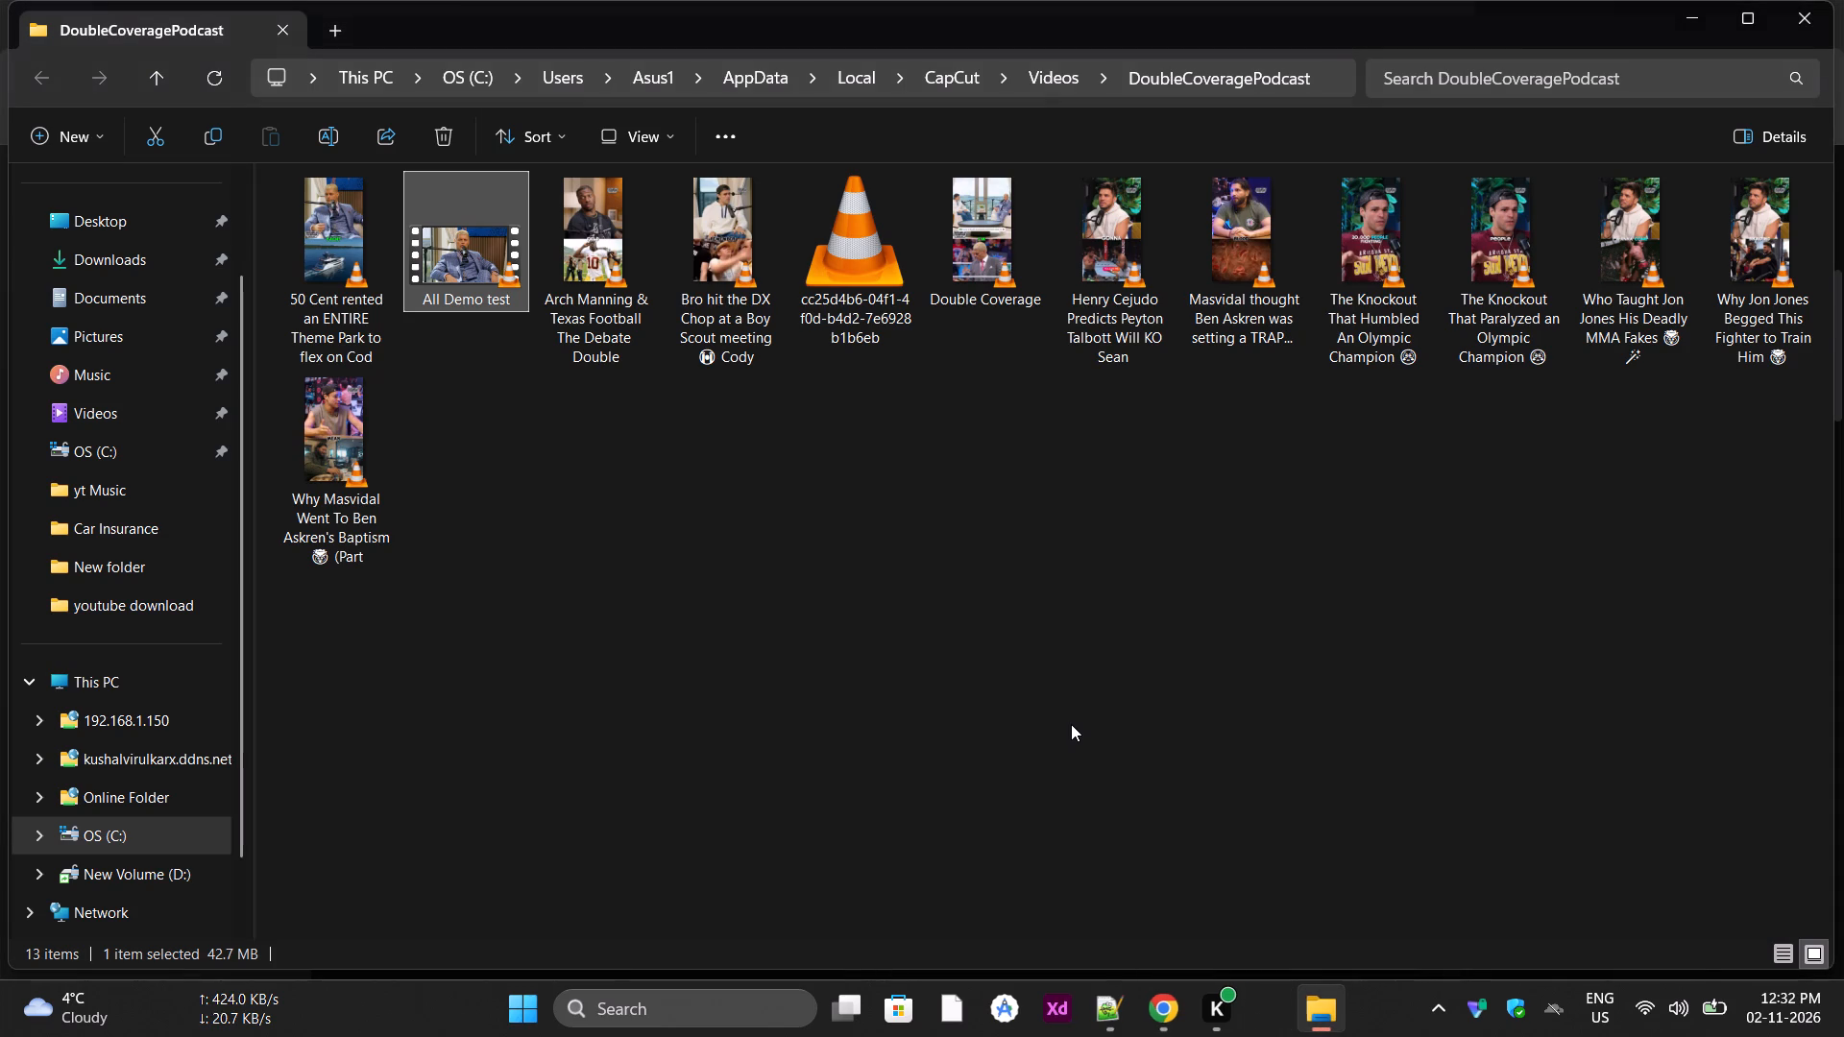
scroll(494, 778, down, 3)
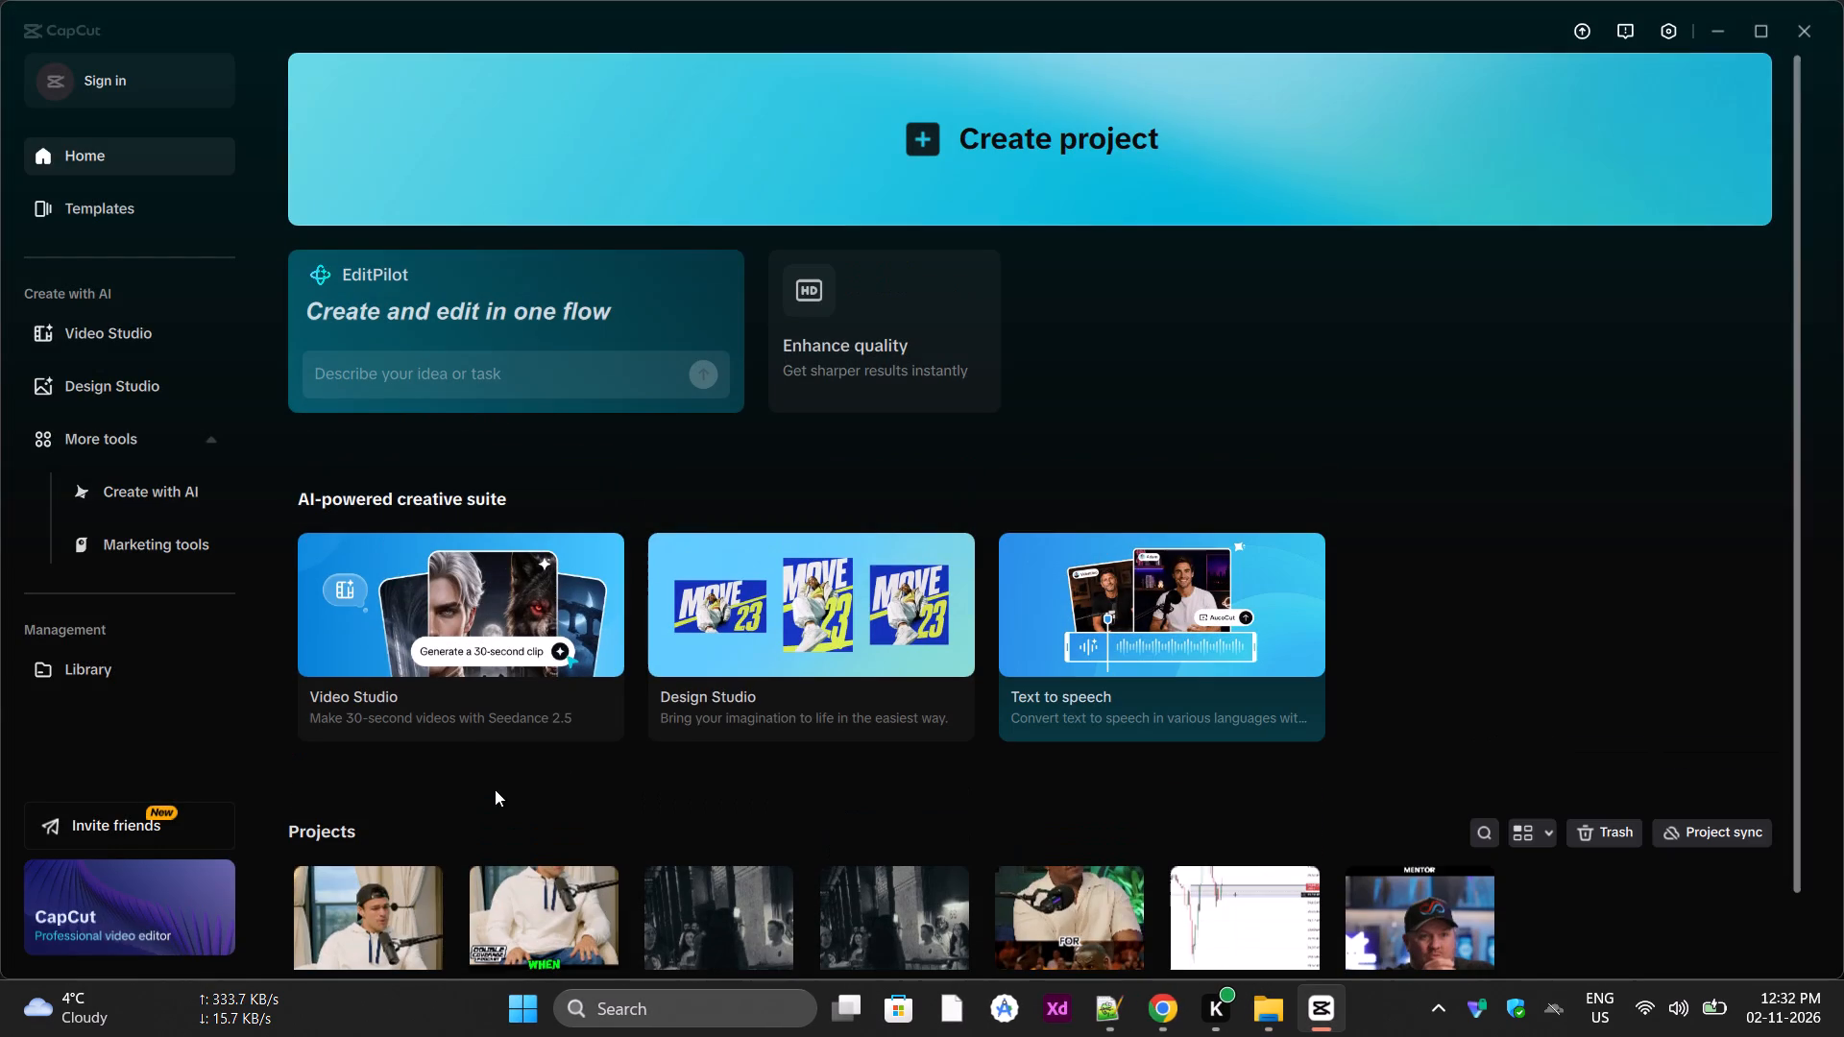
scroll(495, 789, down, 2)
scroll(584, 674, down, 5)
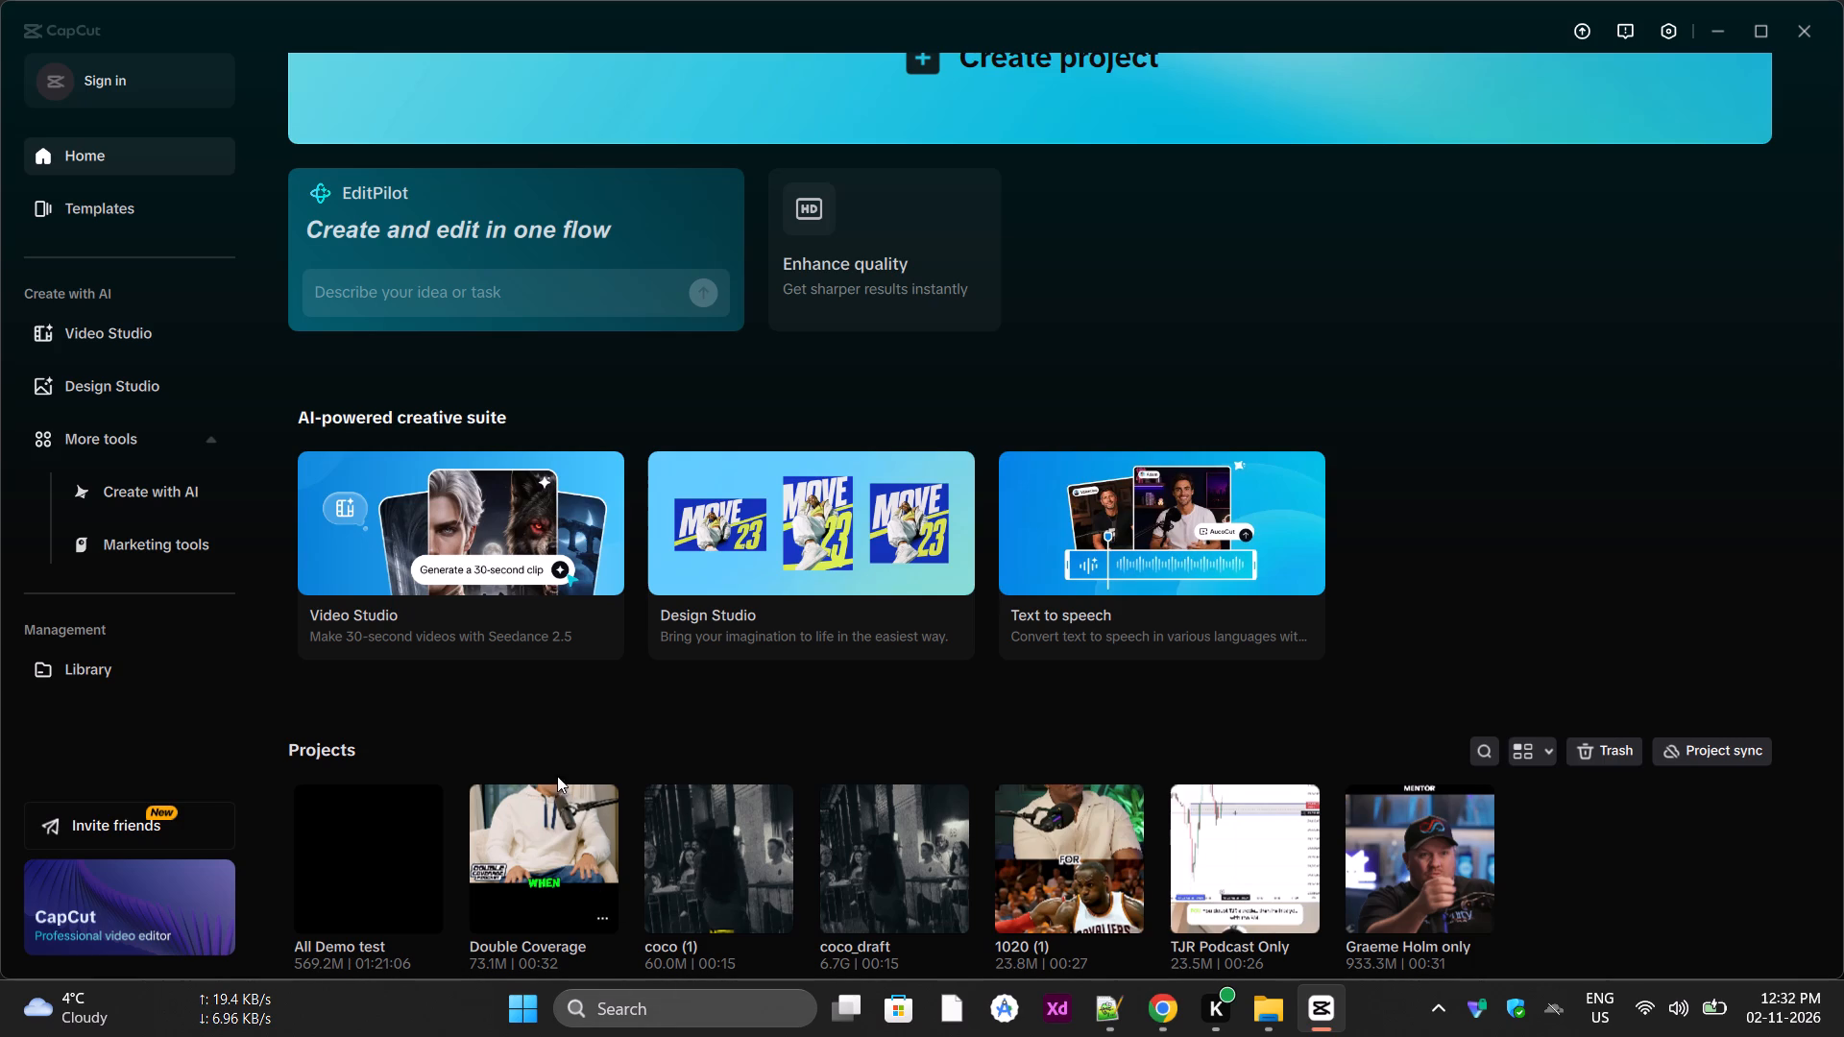
click(560, 850)
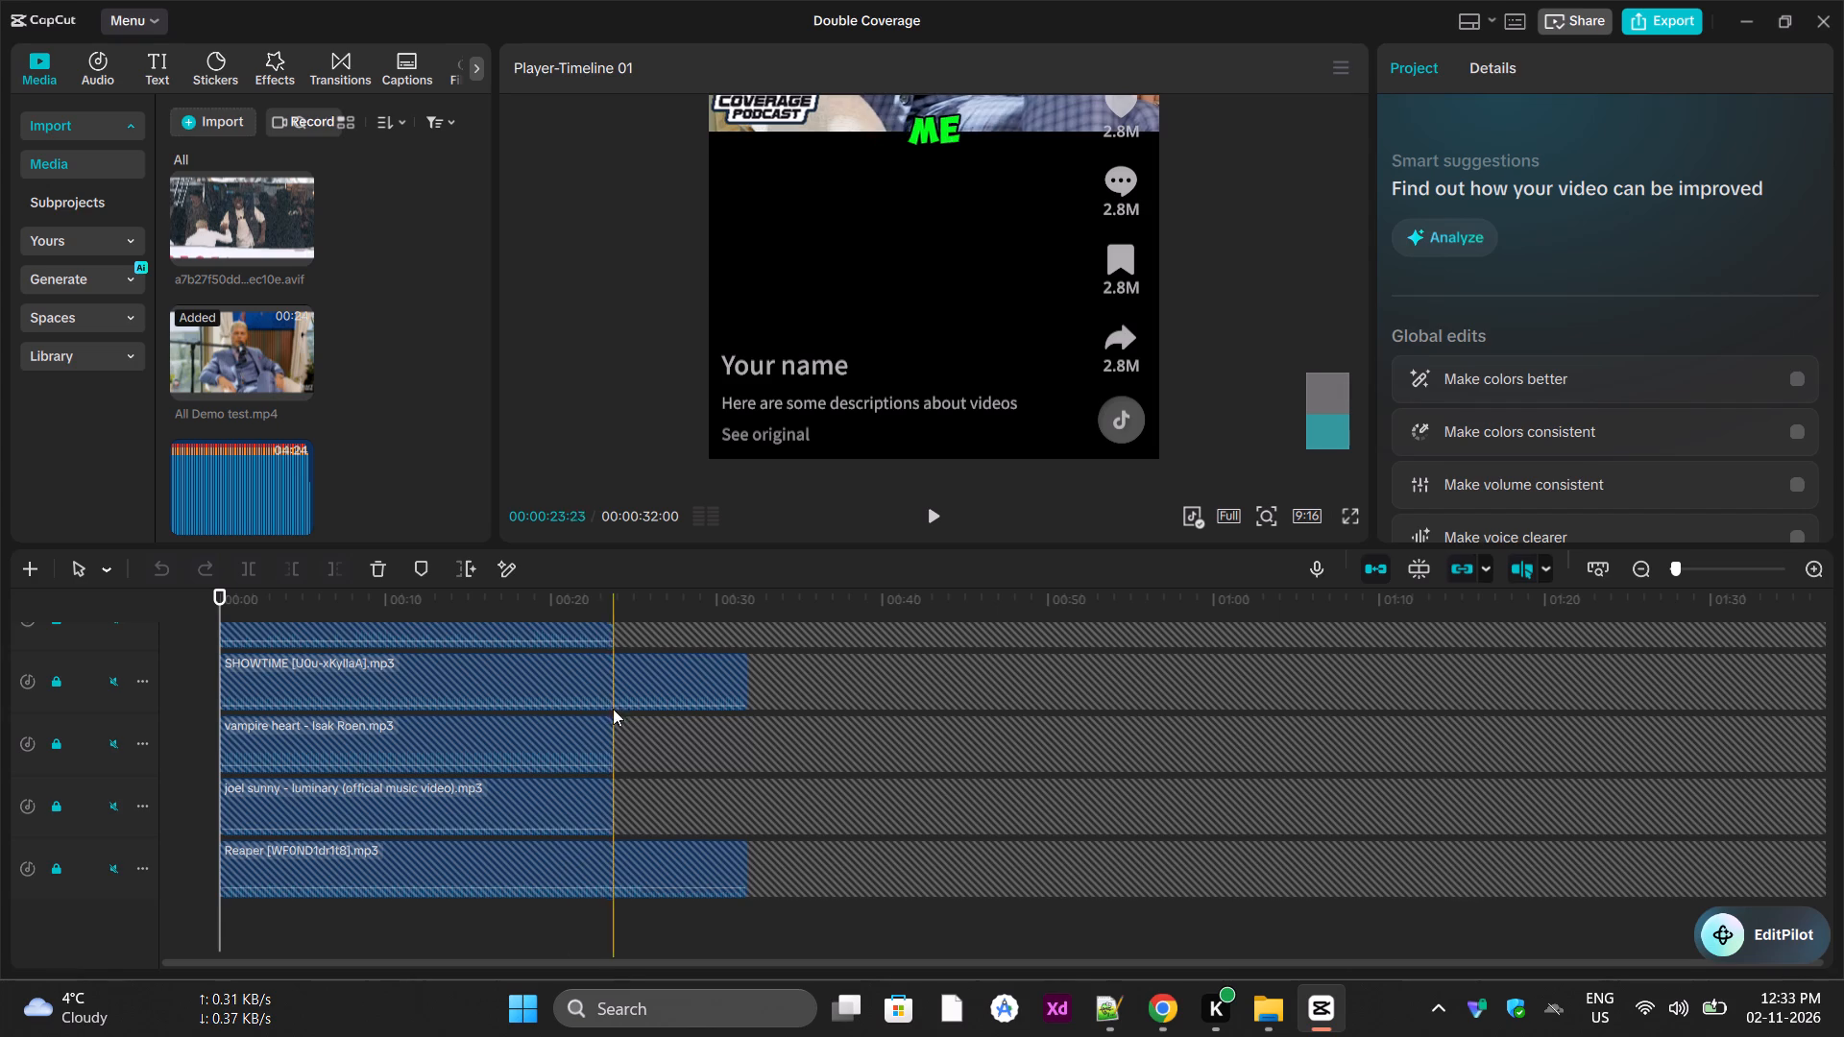
Unlock the All Demo test.mp4 video track and add the newly exported All Demo test file directly after the existing clip at 00:00:32:00.
scroll(419, 784, up, 11)
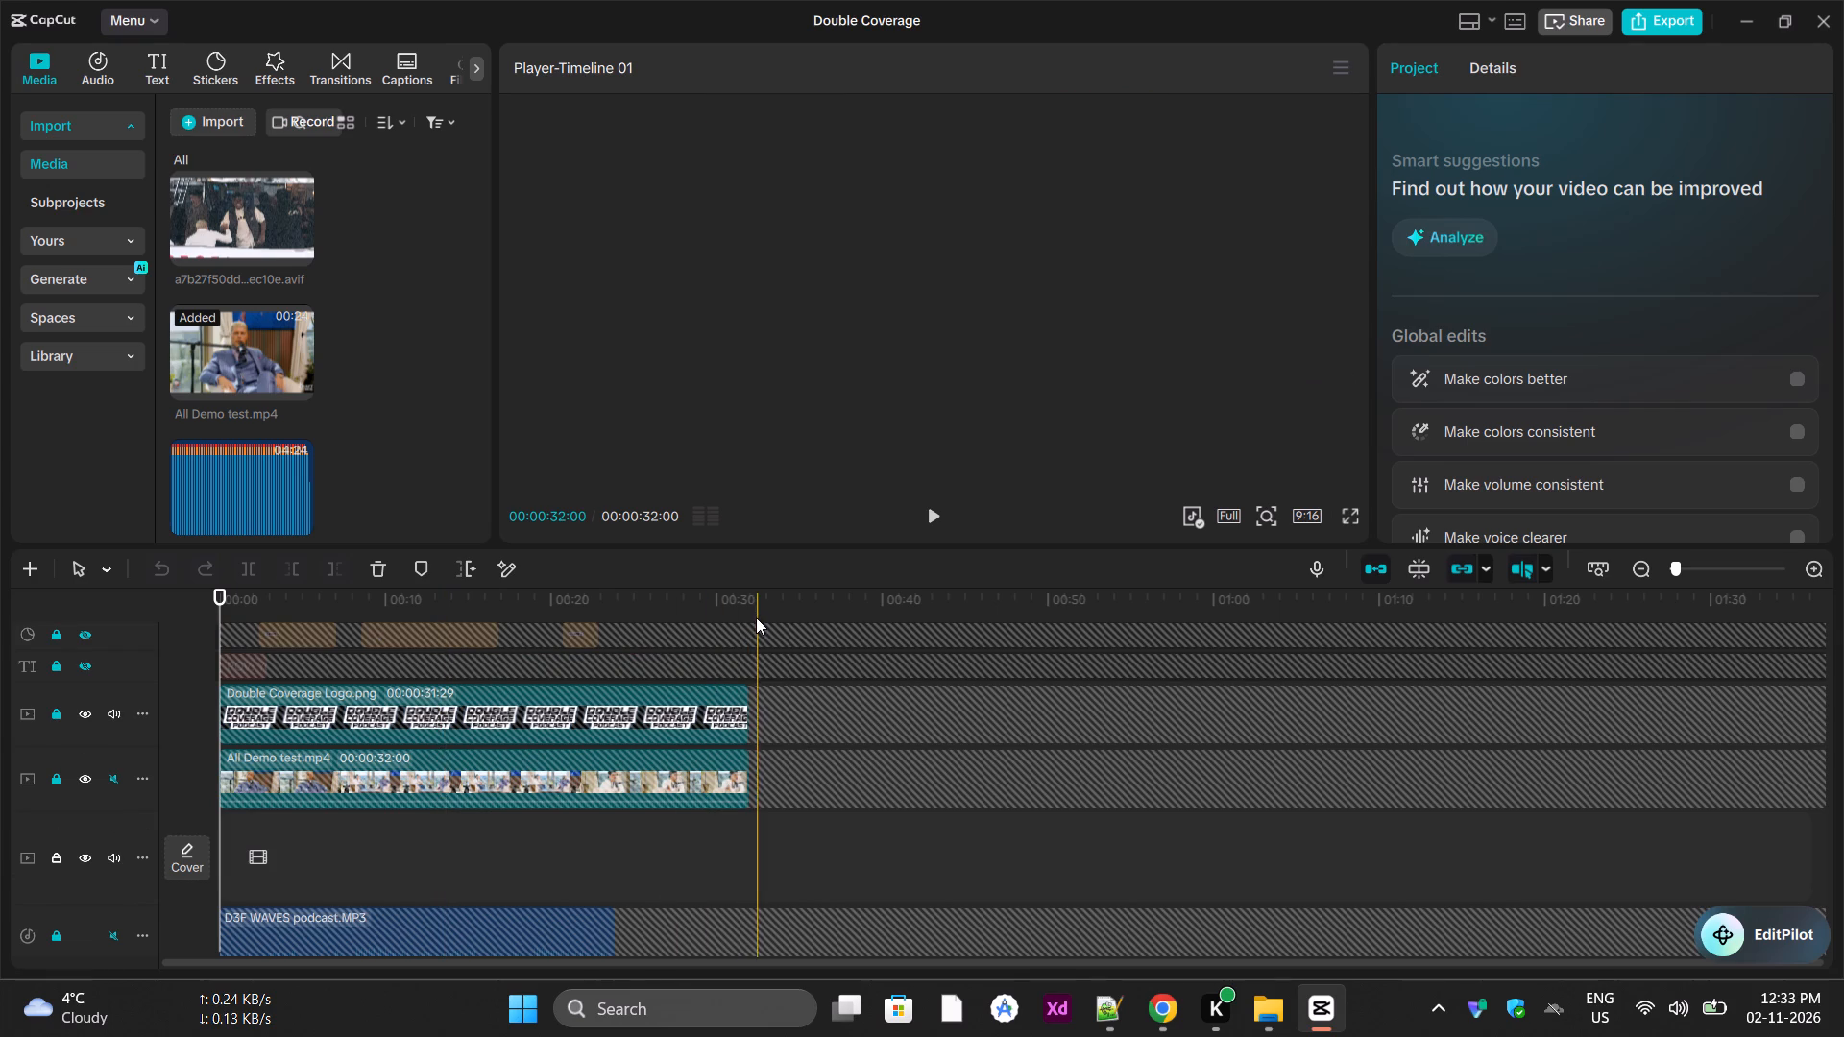
click(756, 617)
ctrl+scroll(474, 760, up, 6)
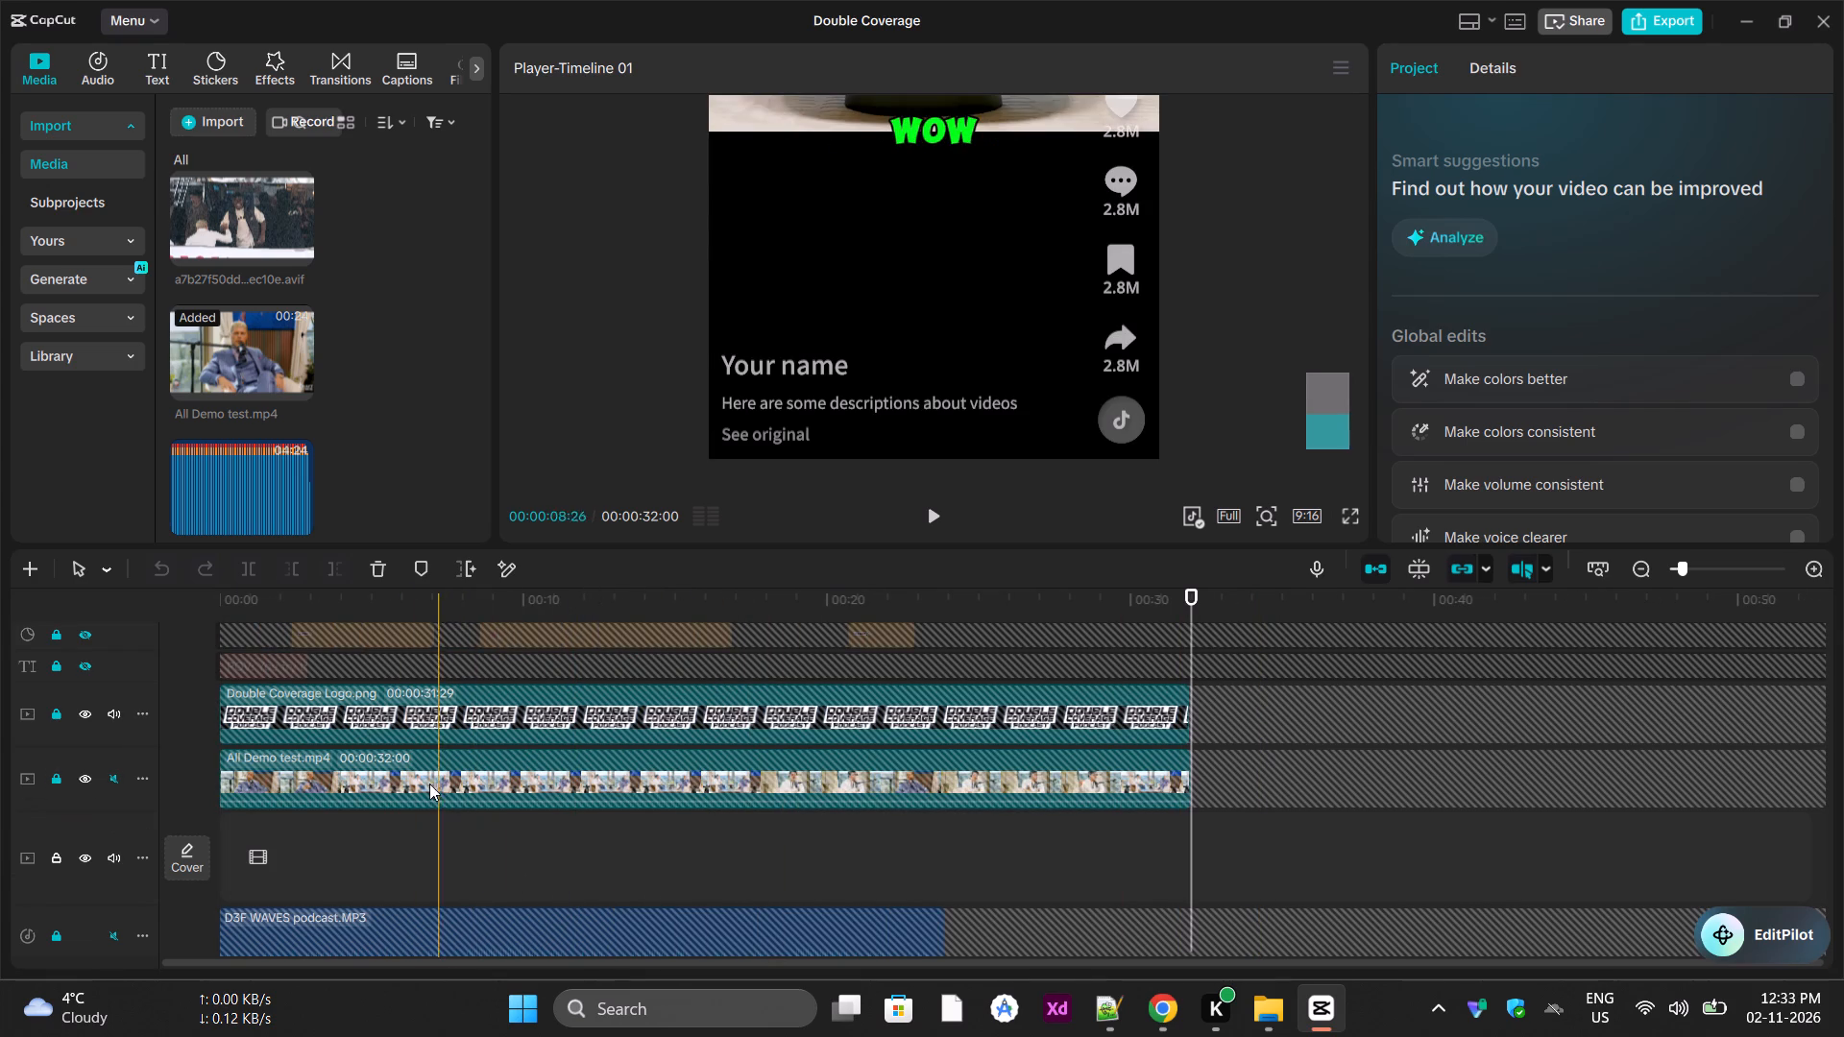
click(483, 766)
click(56, 787)
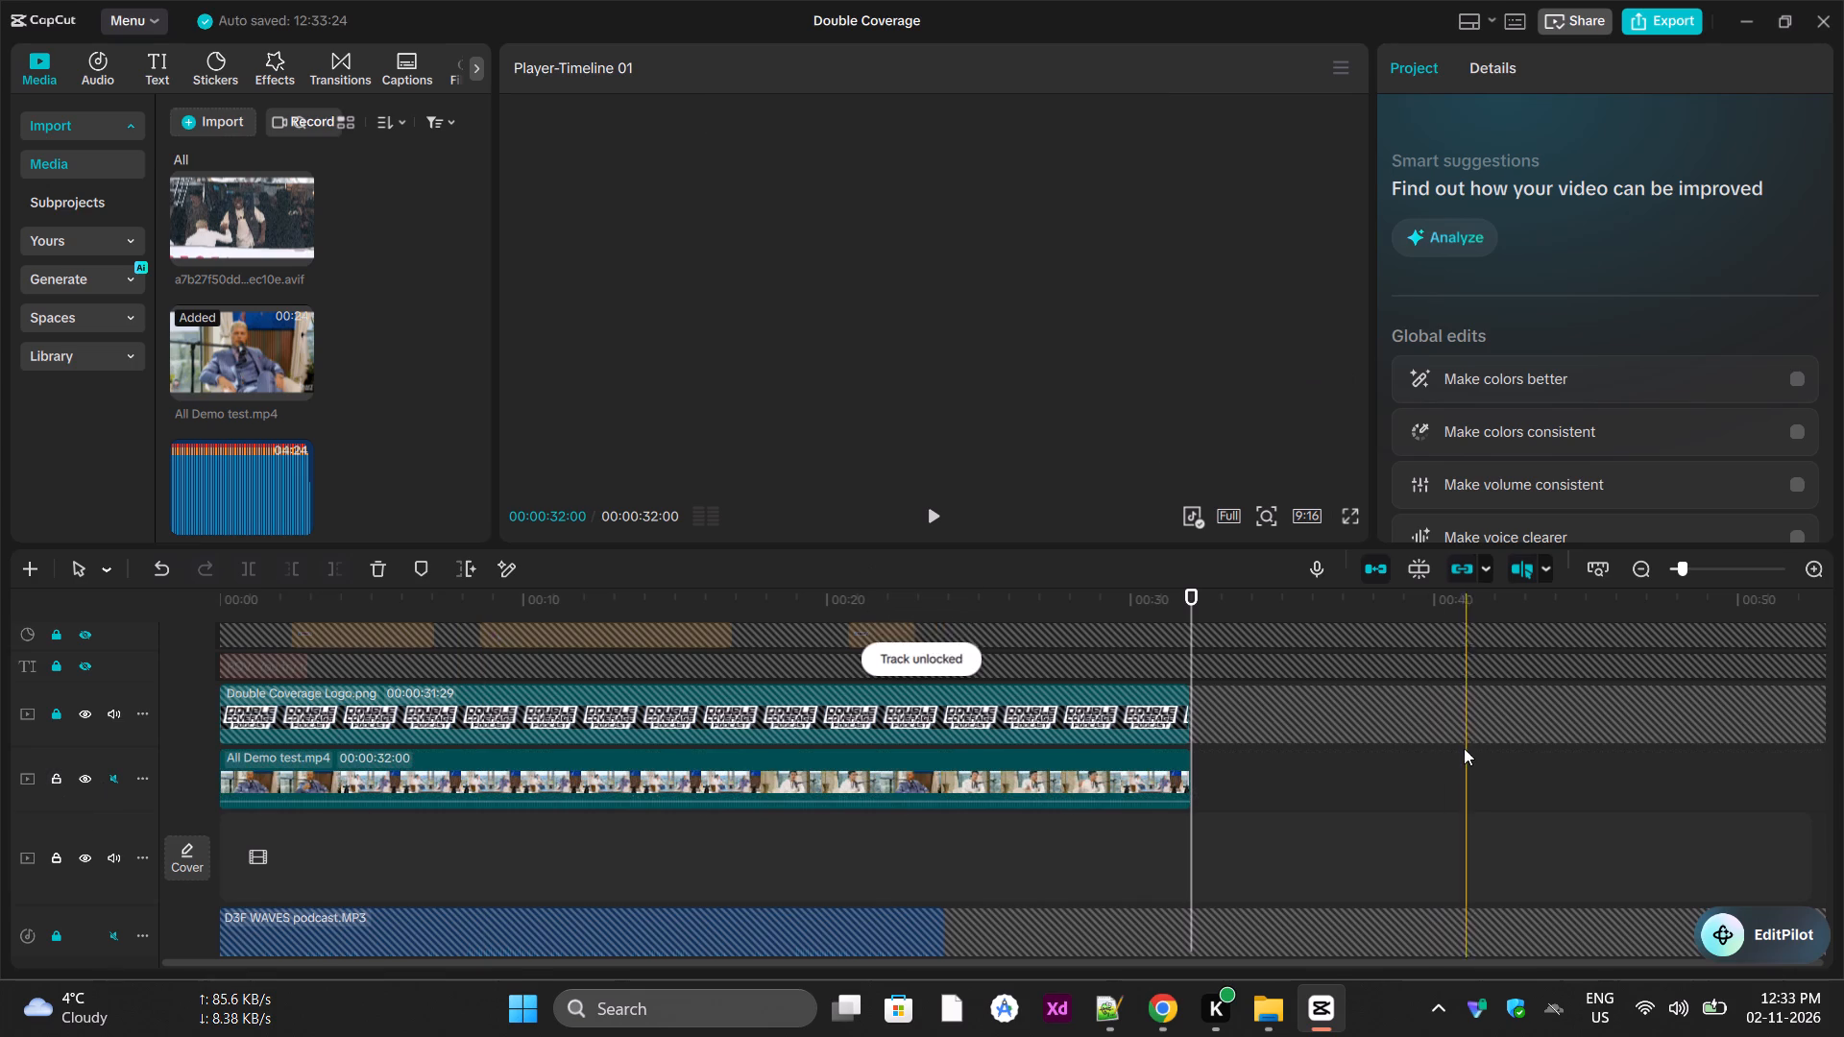
key(alt+Tab)
drag(473, 273, 1163, 960)
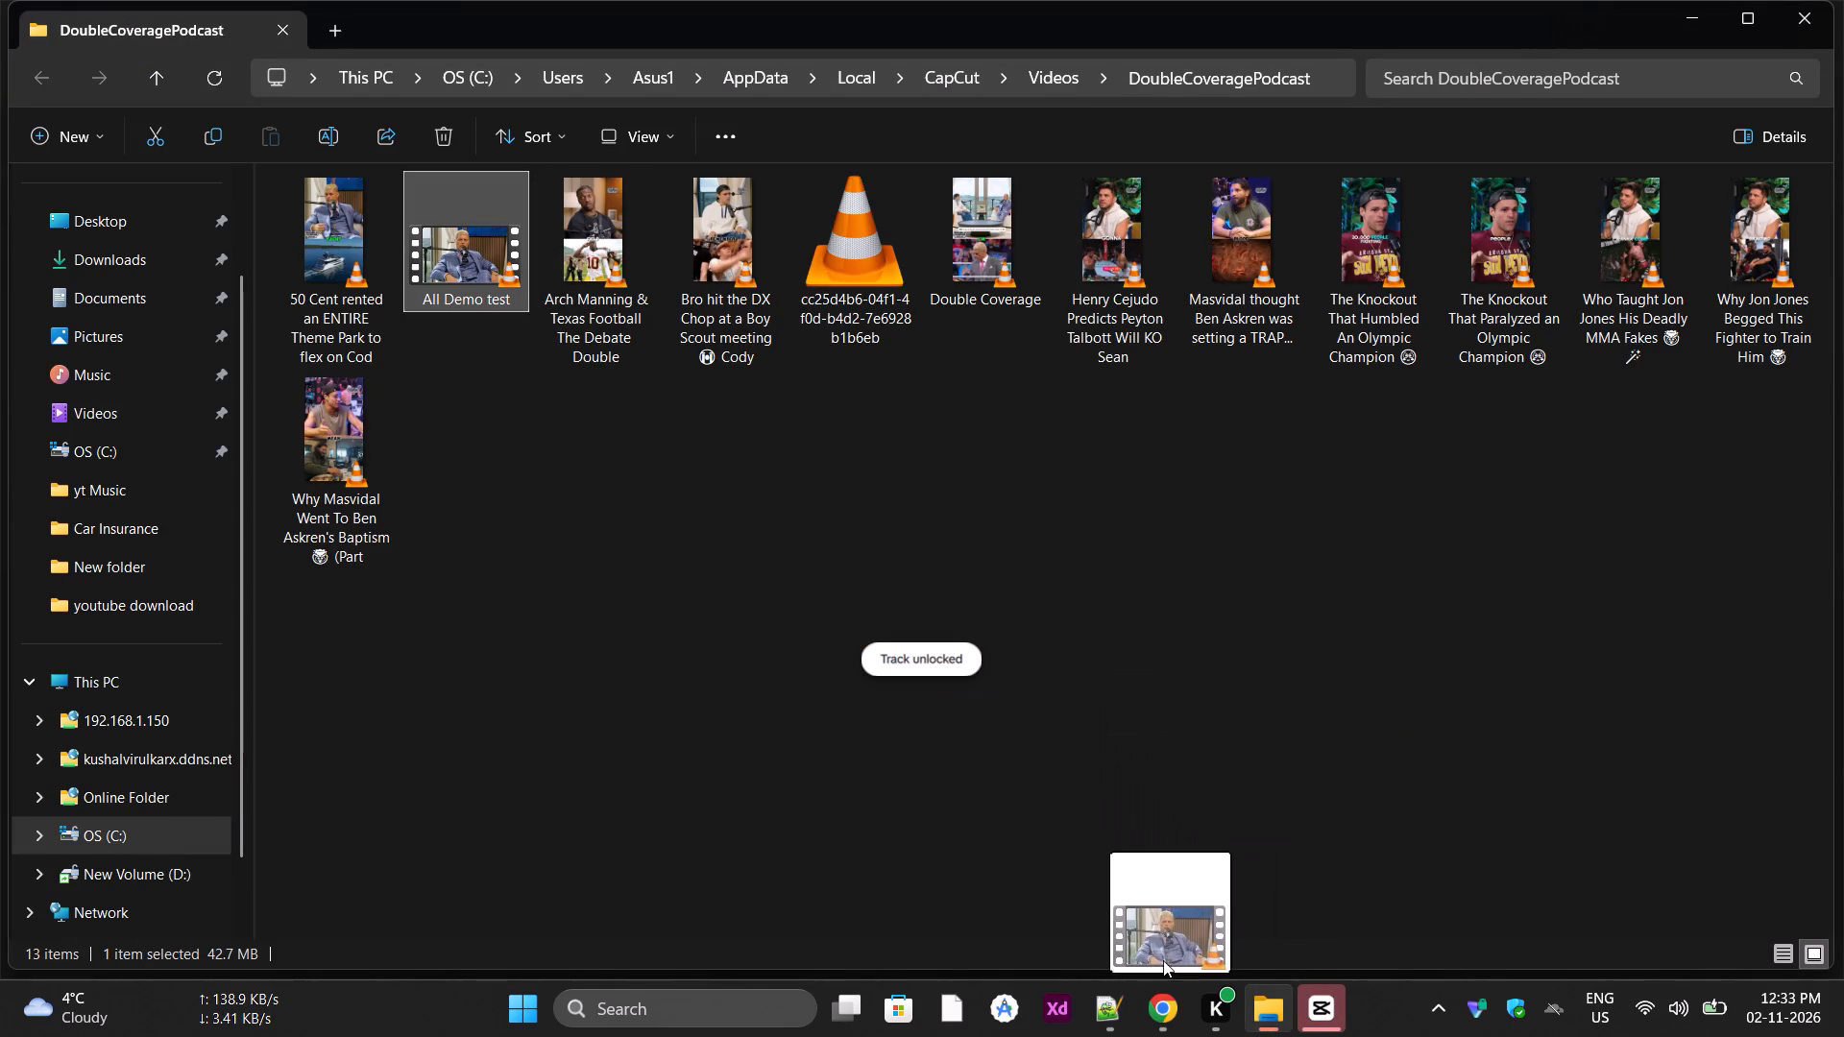
drag(1163, 960, 1273, 772)
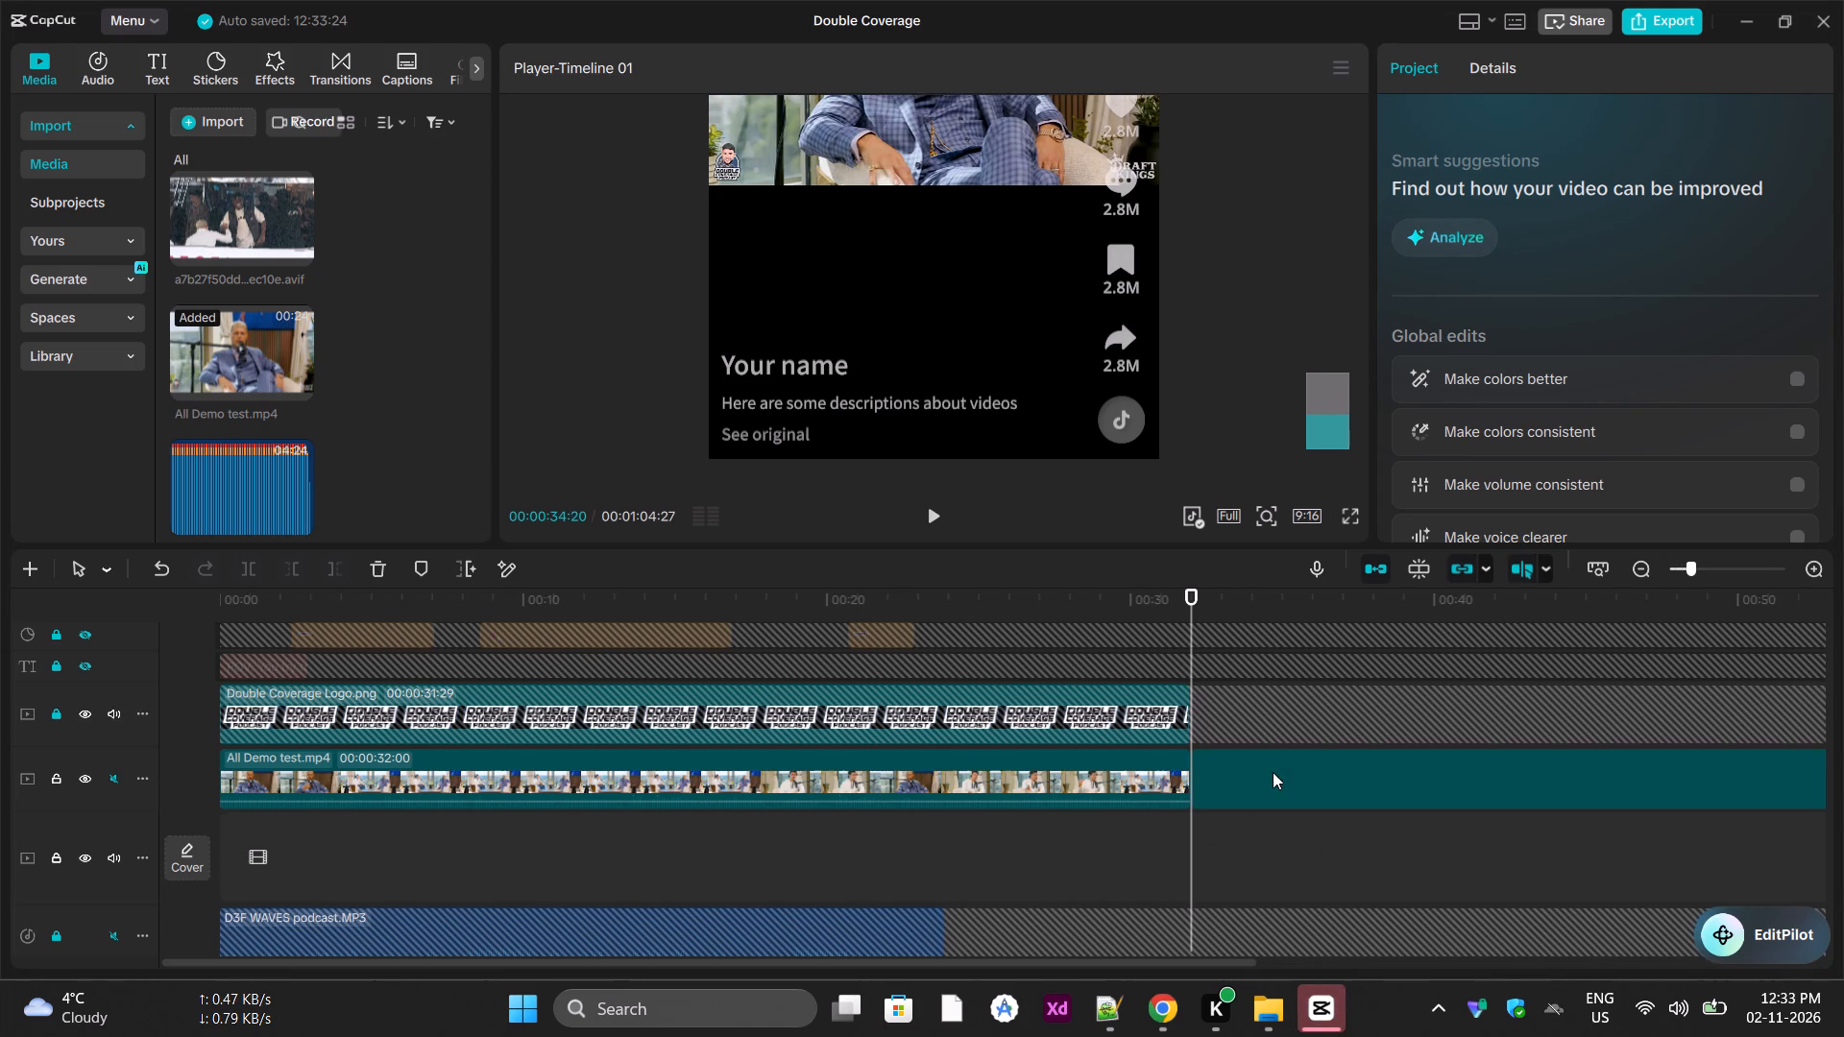
Copy the existing All Demo test clip's scale to the newly added clip, setting it to 187%.
click(1117, 771)
click(1721, 251)
key(ctrl+a)
key(ctrl+c)
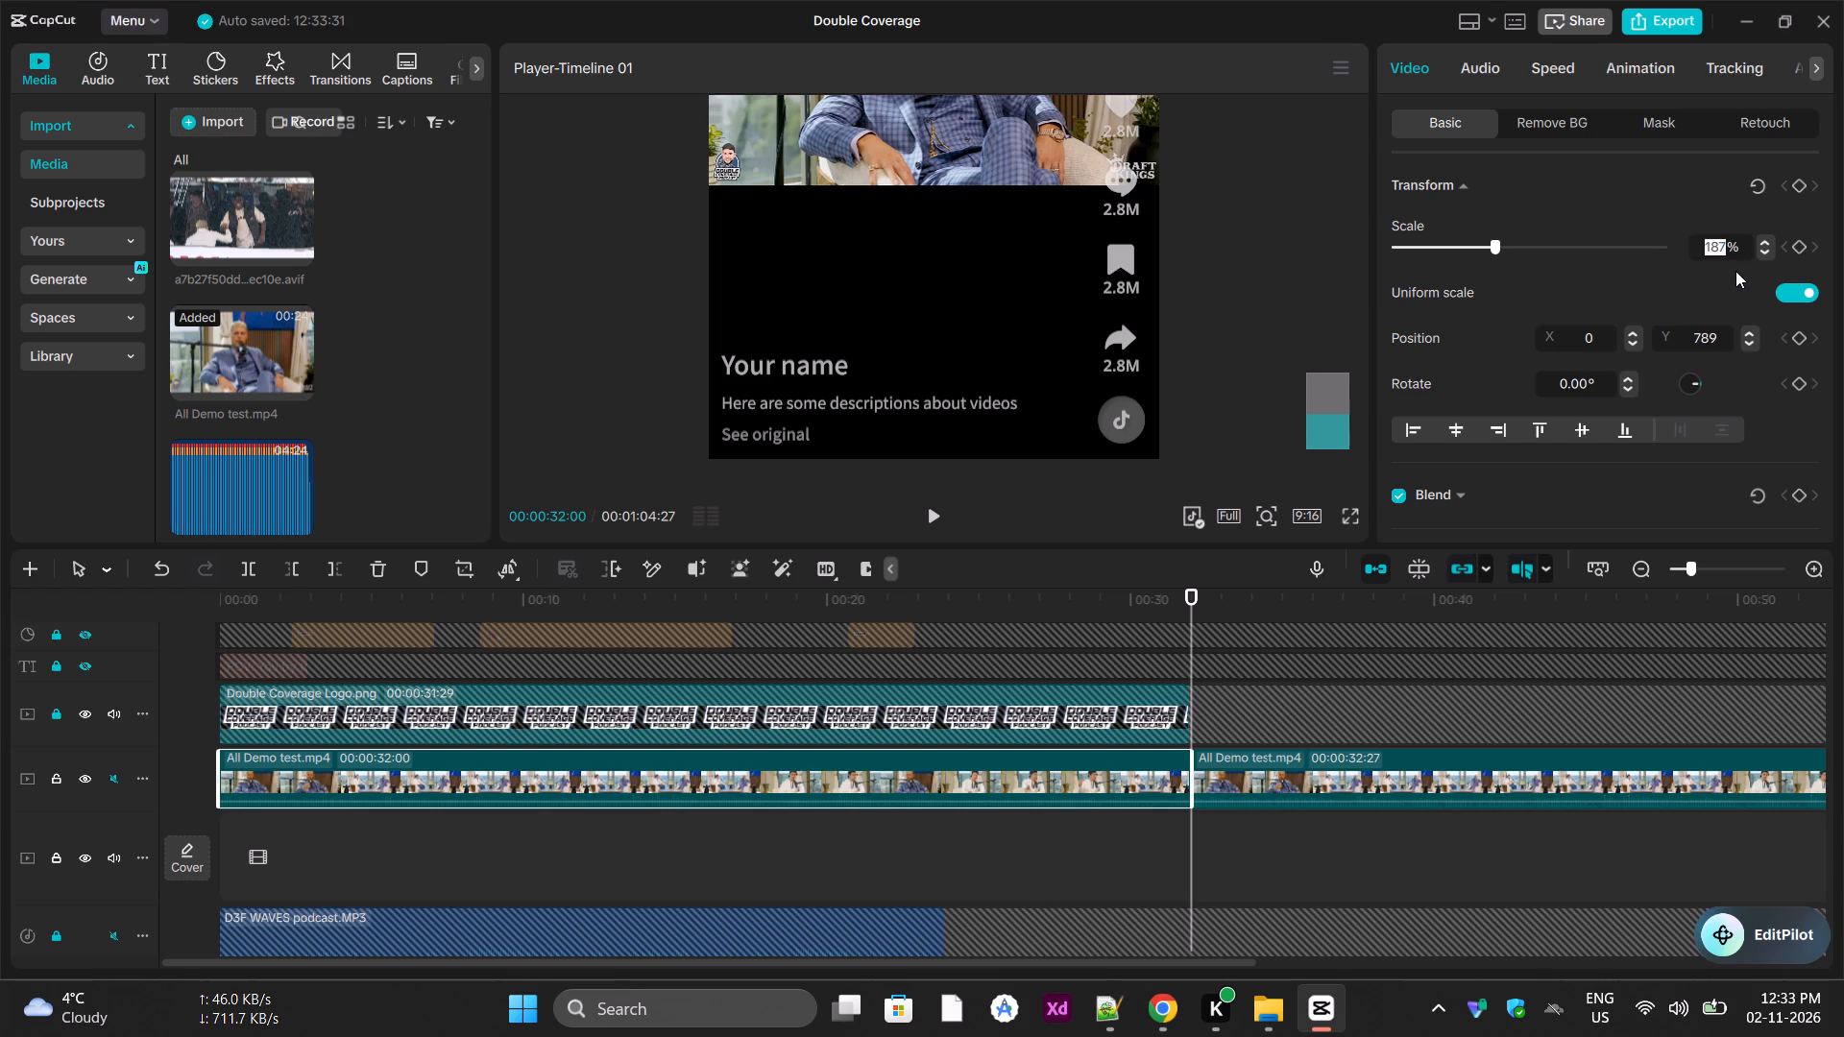
key(ctrl+c)
key(ctrl+c)
click(1273, 768)
click(1722, 238)
key(ctrl+a)
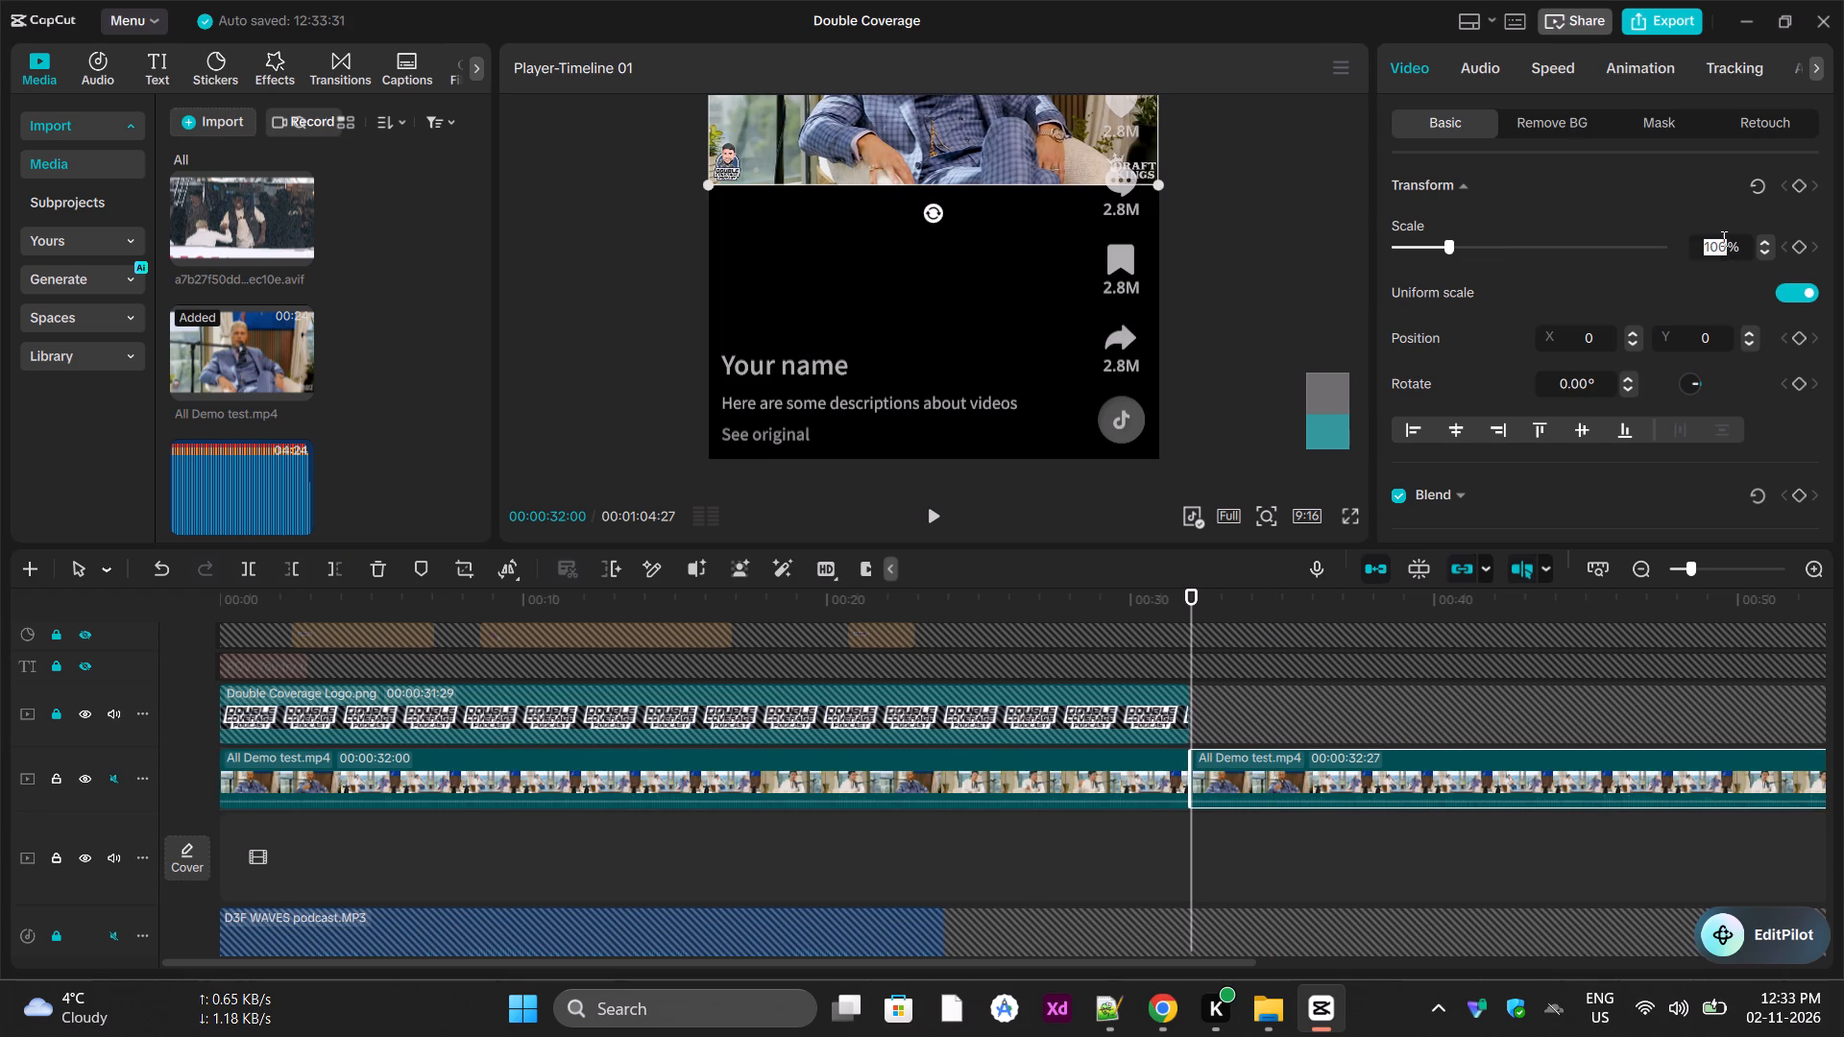
key(ctrl+v)
Copy the existing clip's Y position to the newly added All Demo test clip, setting it to 789.
click(1074, 778)
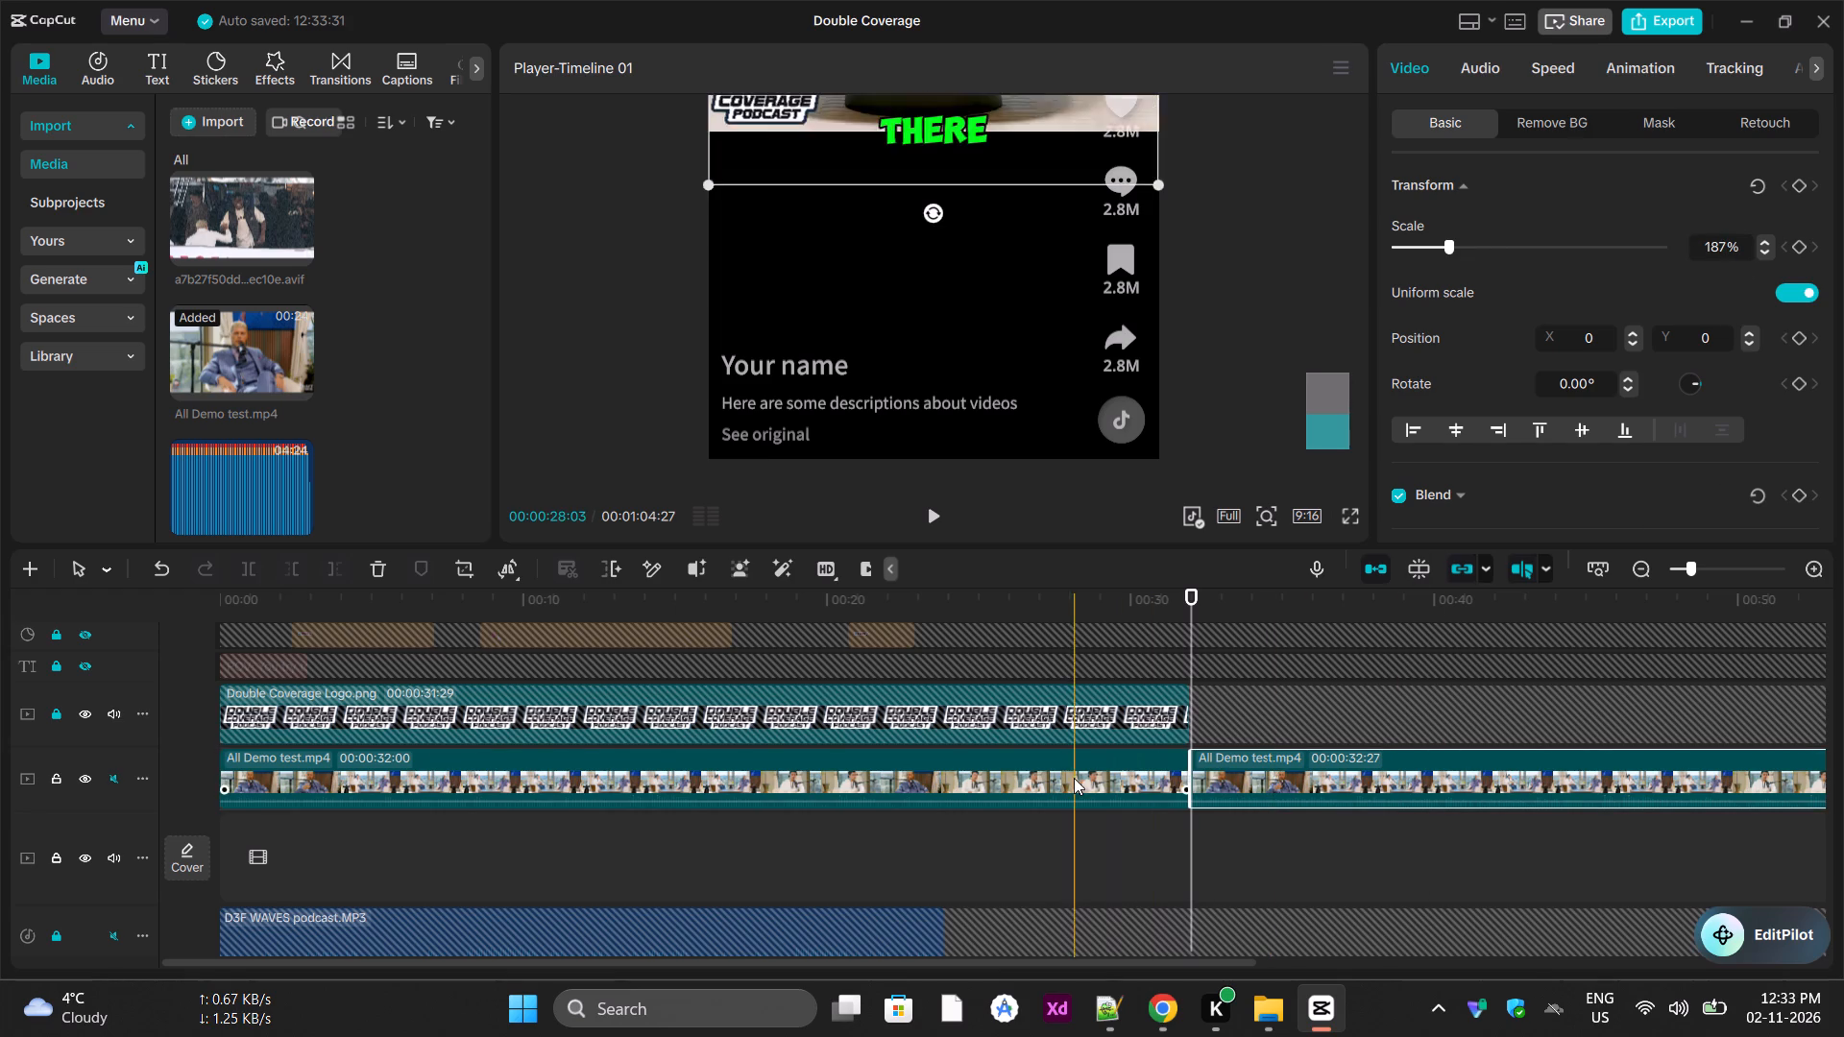
click(1726, 331)
key(ctrl+a)
key(ctrl+c)
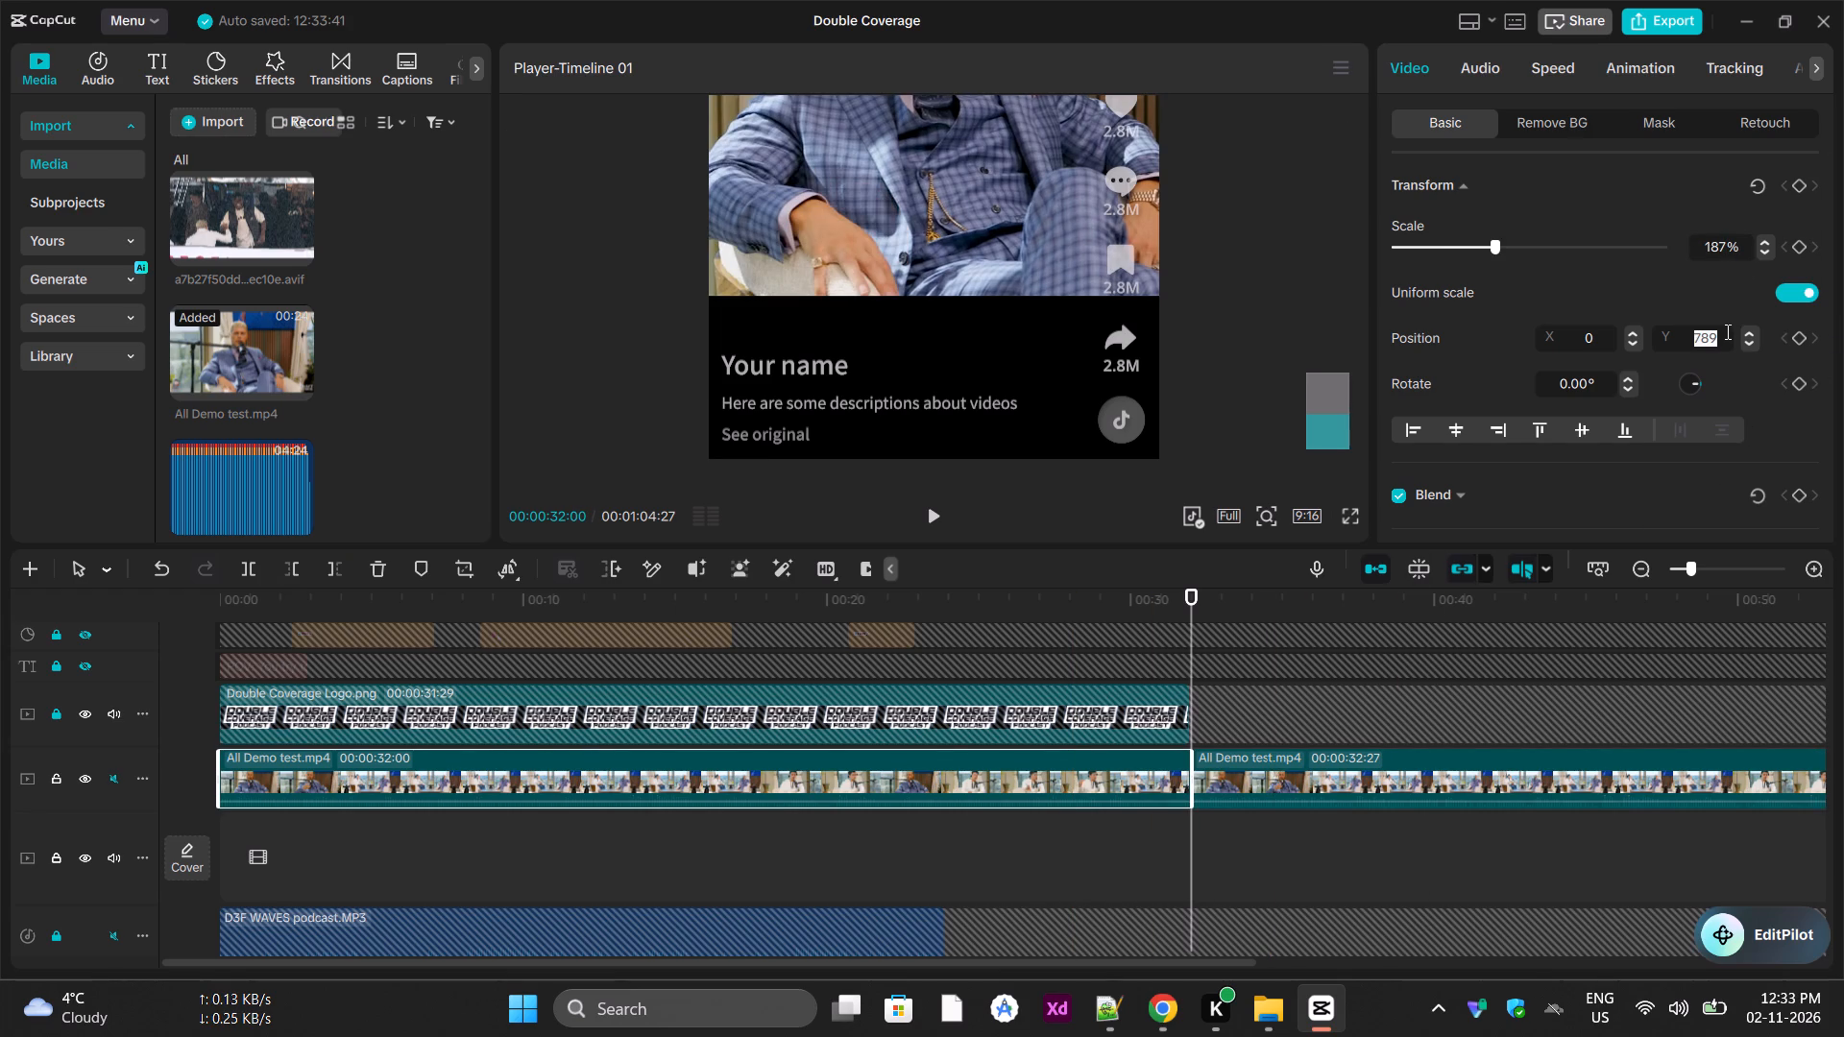
key(ctrl+c)
key(ctrl+c)
click(1458, 744)
click(1345, 782)
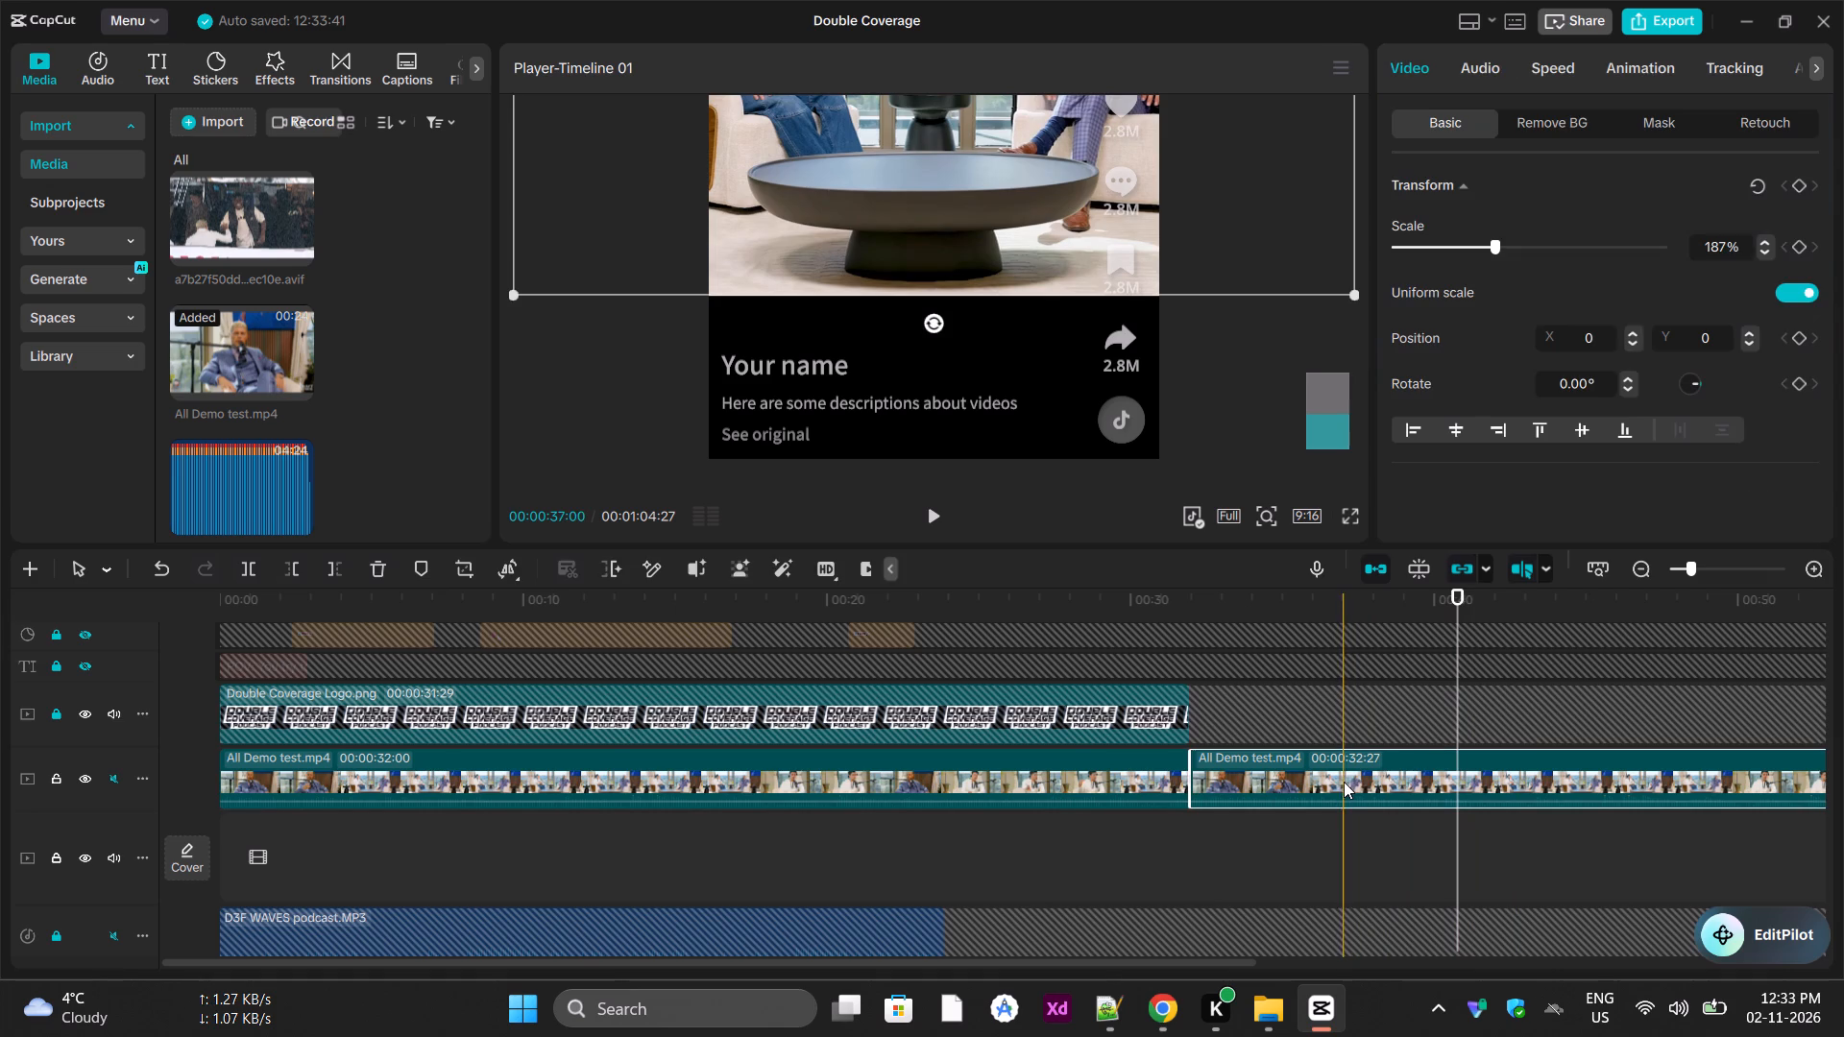
click(1694, 343)
key(ctrl+a)
key(ctrl+v)
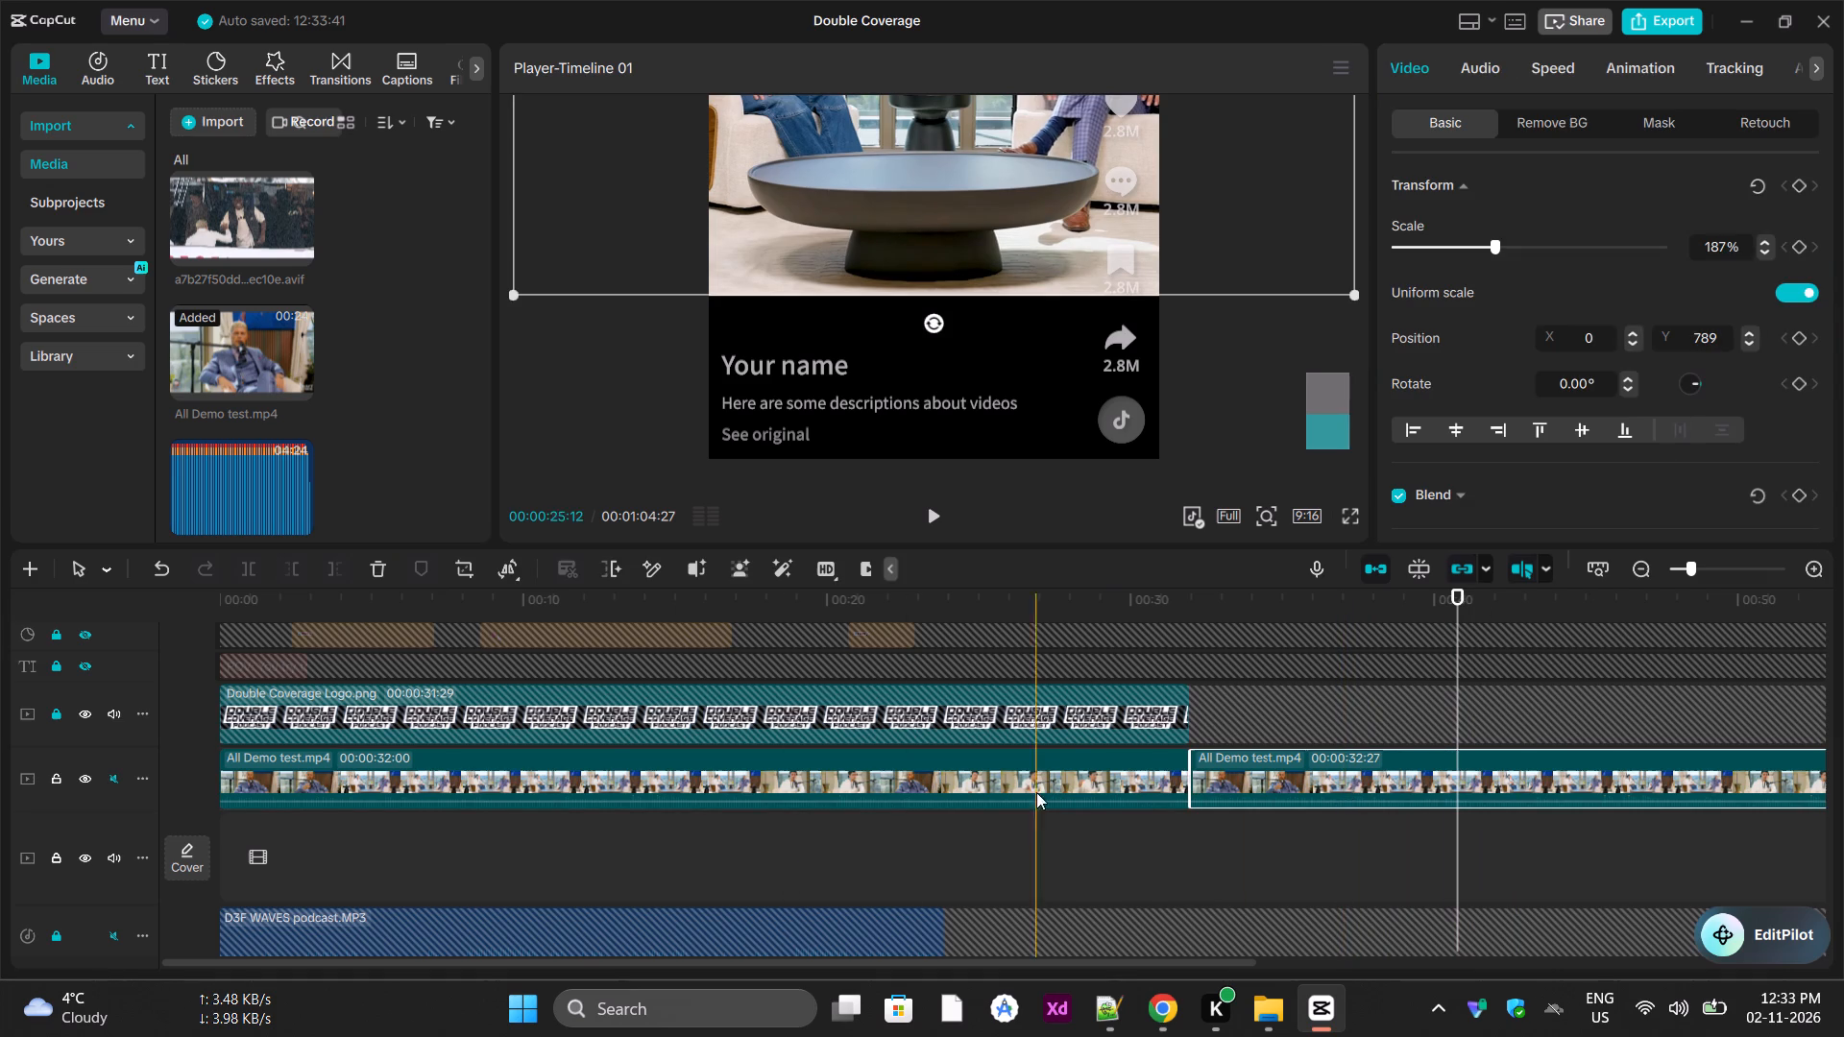
Delete the old All Demo test clip and move the new All Demo test clip to the start of the timeline.
click(1050, 762)
key(Delete)
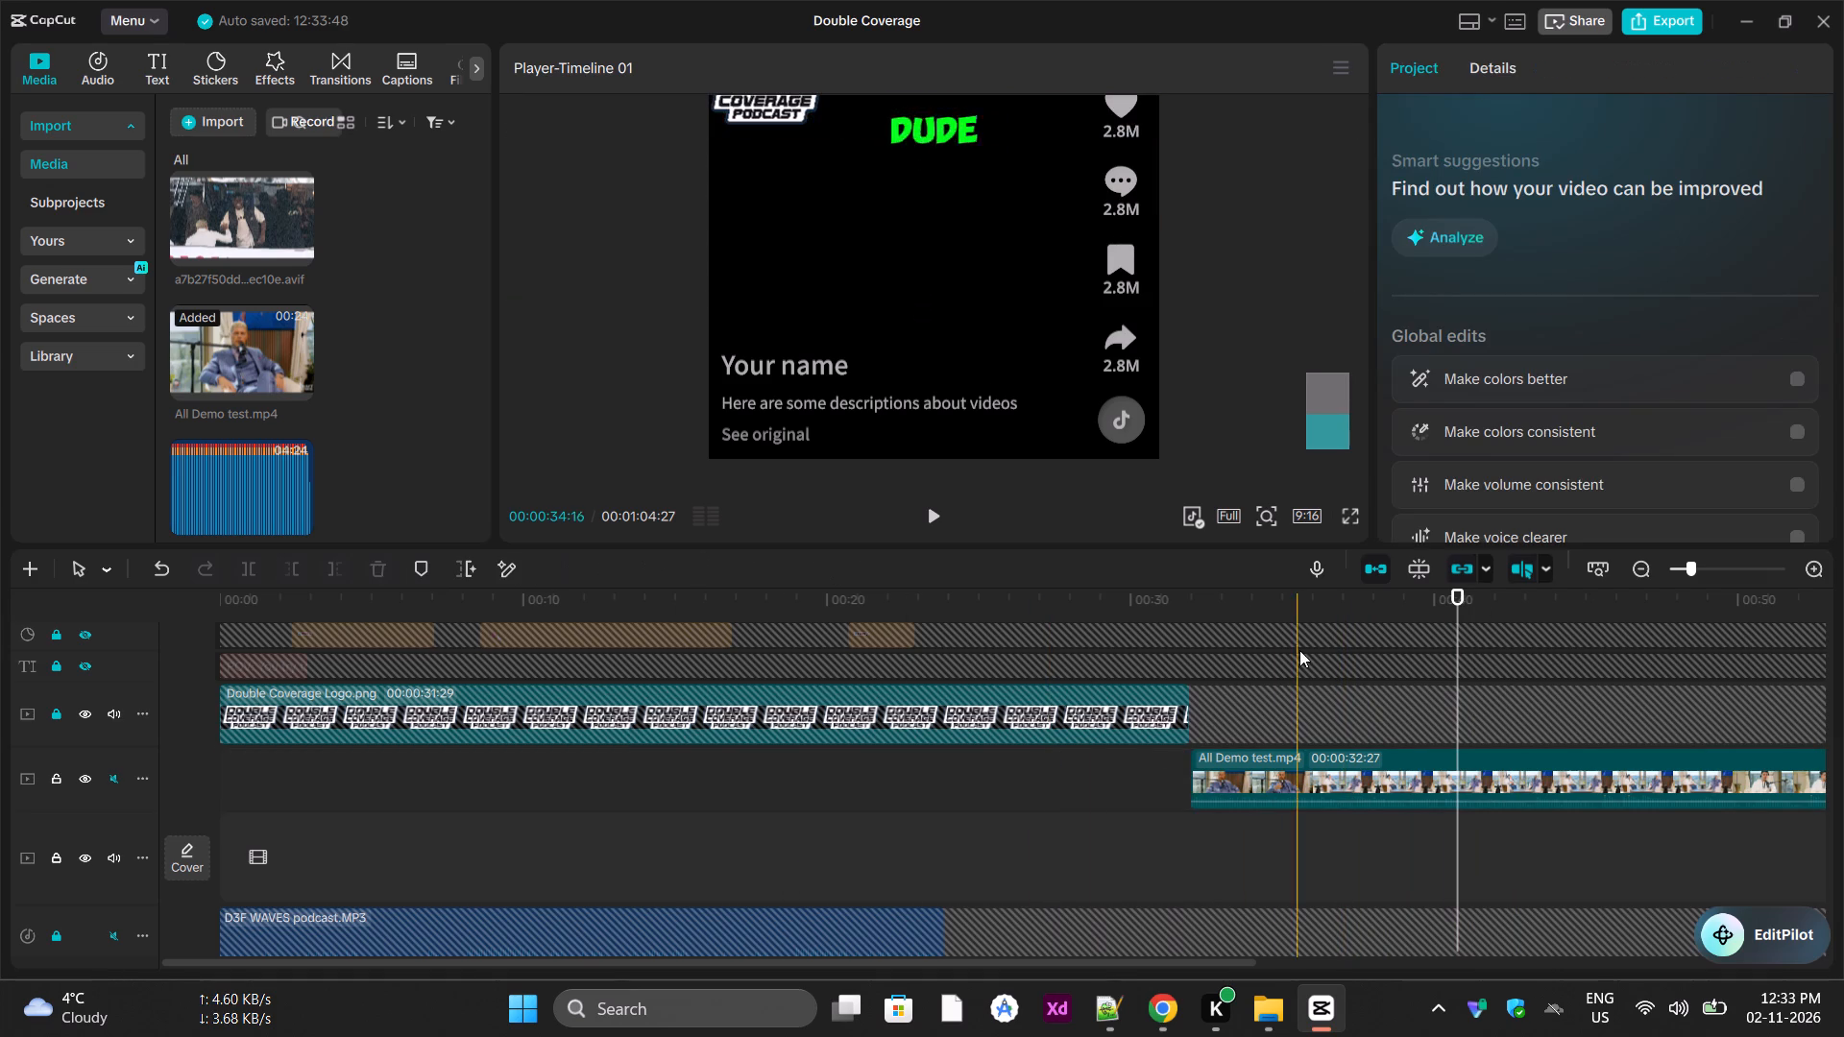
drag(1318, 778, 0, 773)
scroll(1156, 784, up, 5)
scroll(1160, 737, down, 4)
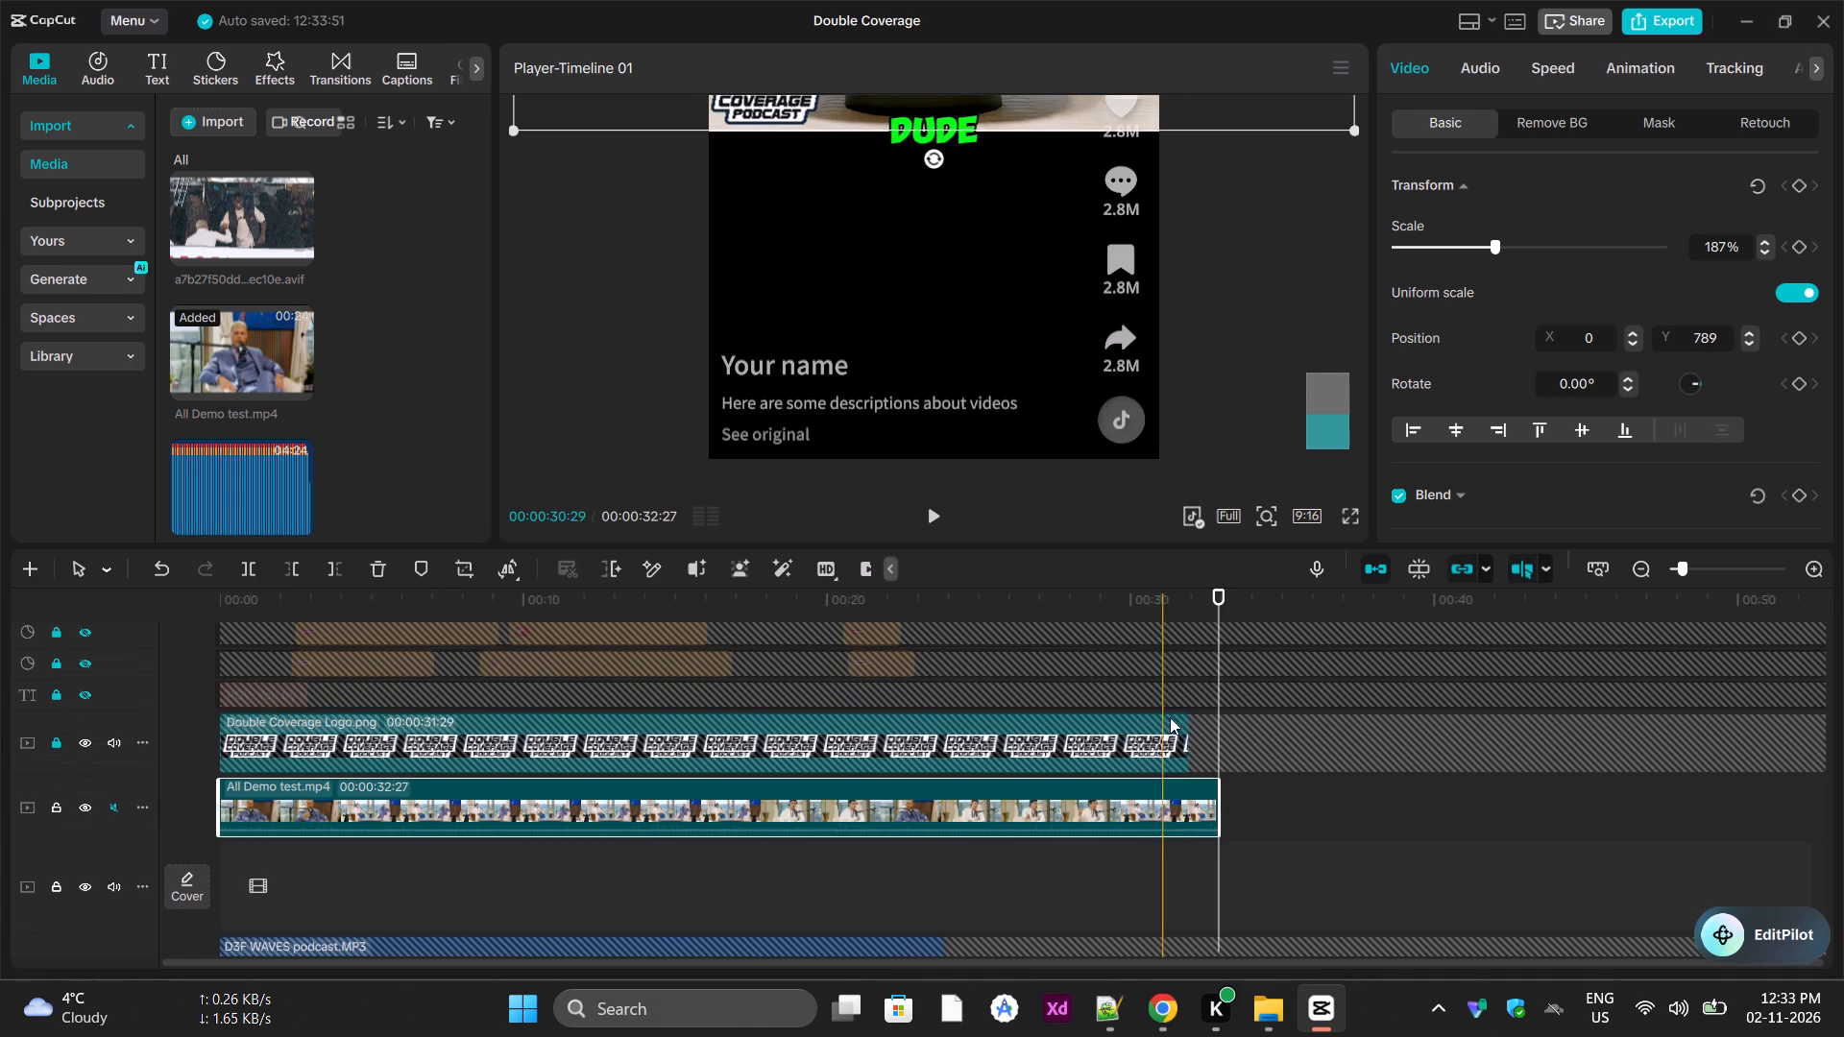
Unlock the Double Coverage Logo track and extend the logo to the end of the All Demo test clip at 00:00:32:27.
ctrl+scroll(1177, 741, up, 11)
click(1342, 724)
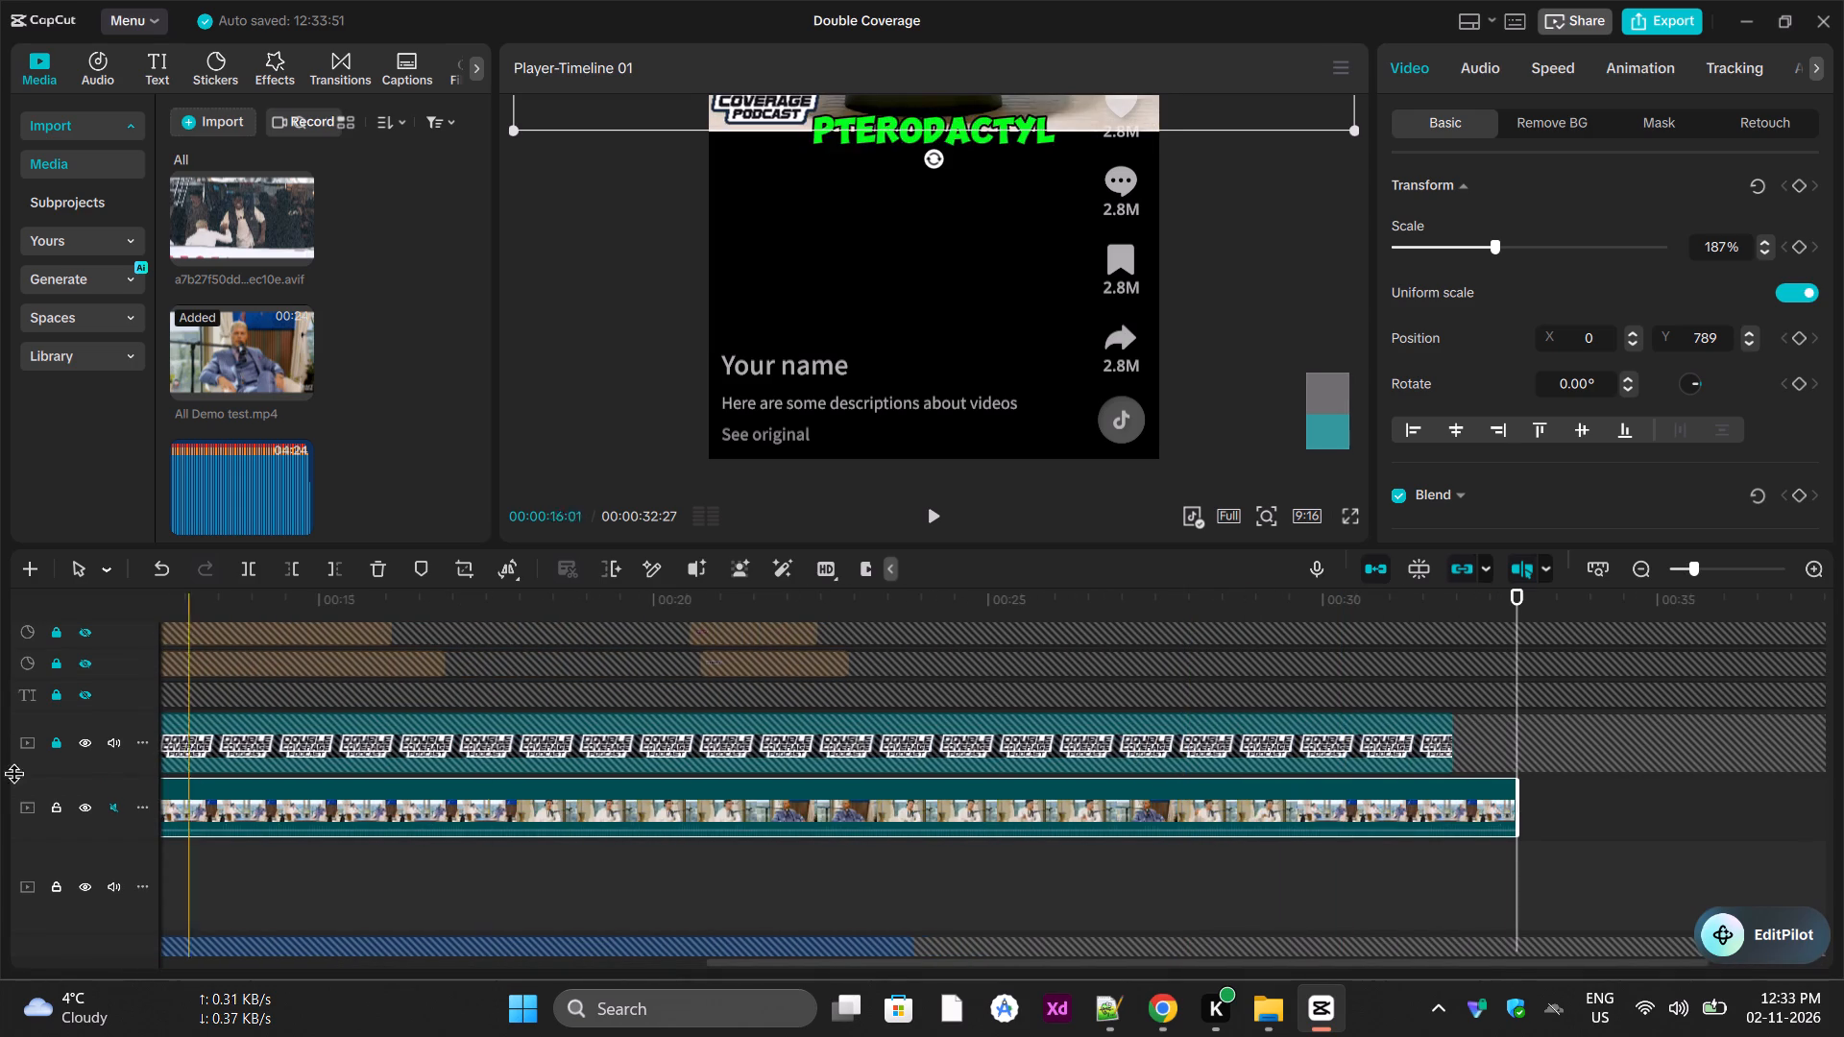
click(52, 745)
click(1358, 762)
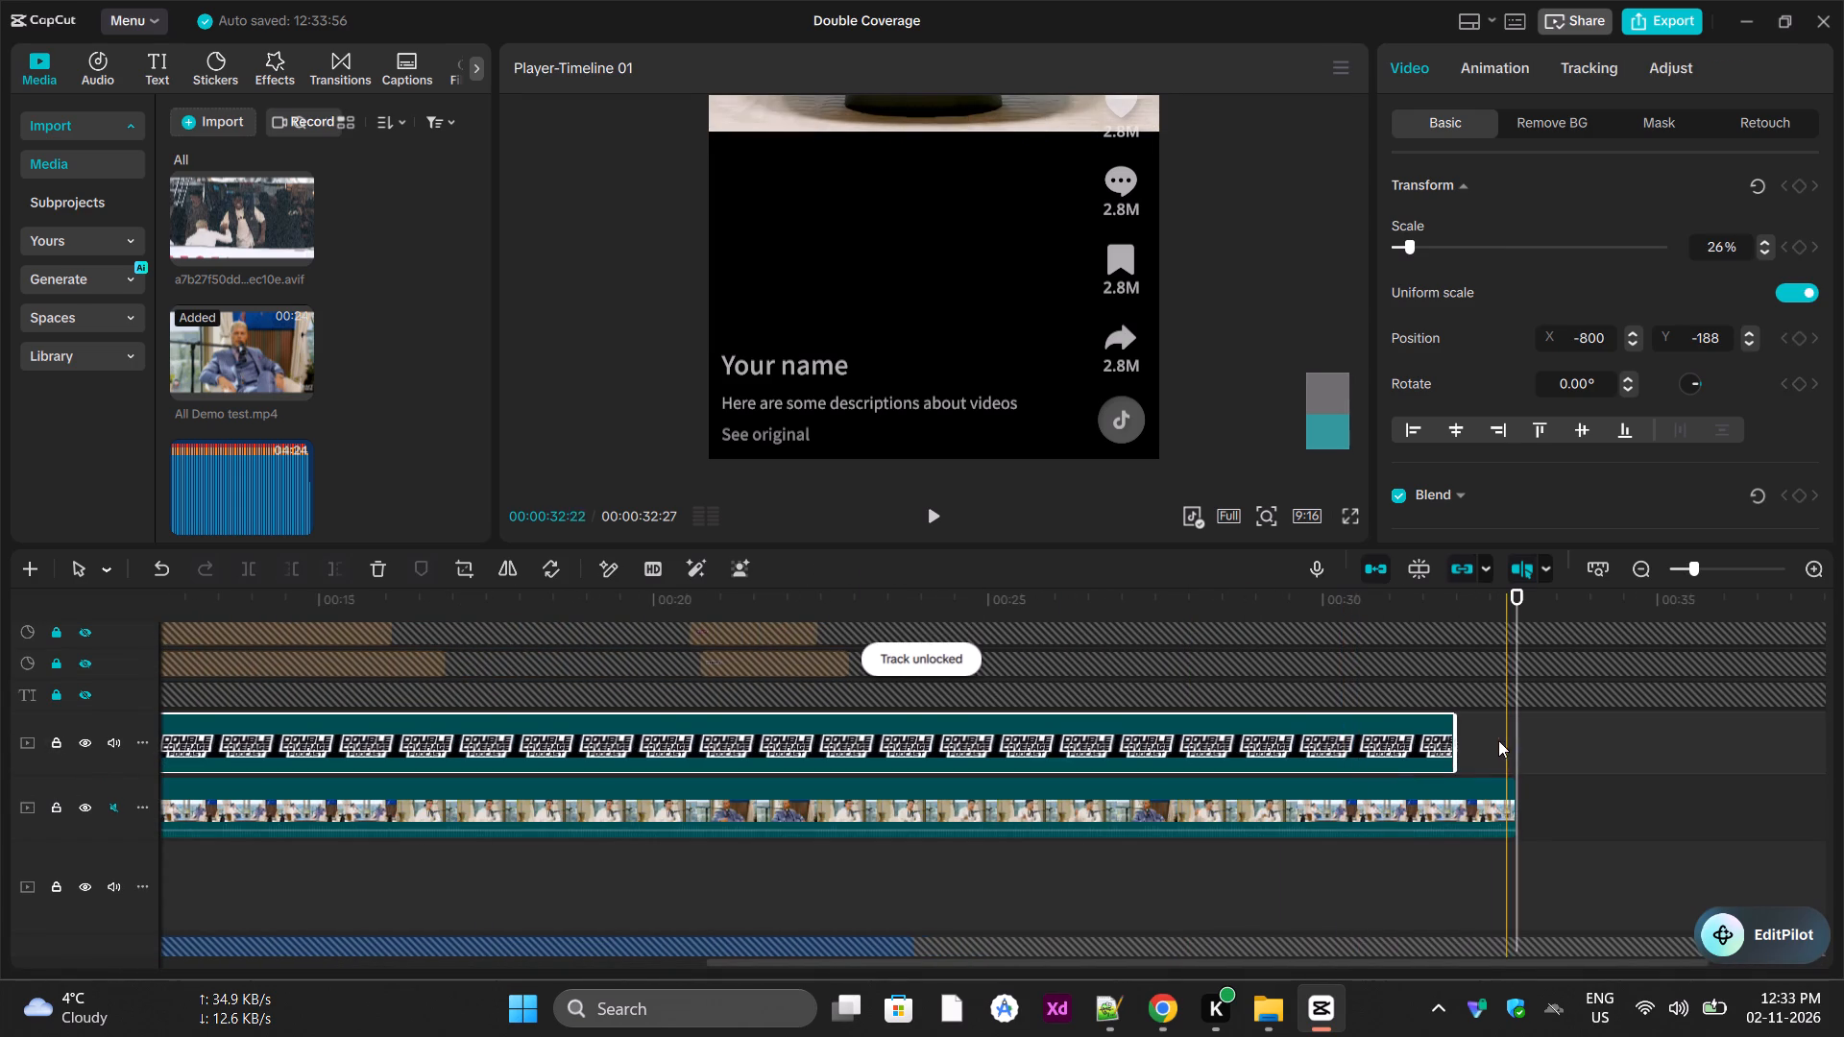
drag(1457, 741, 1512, 743)
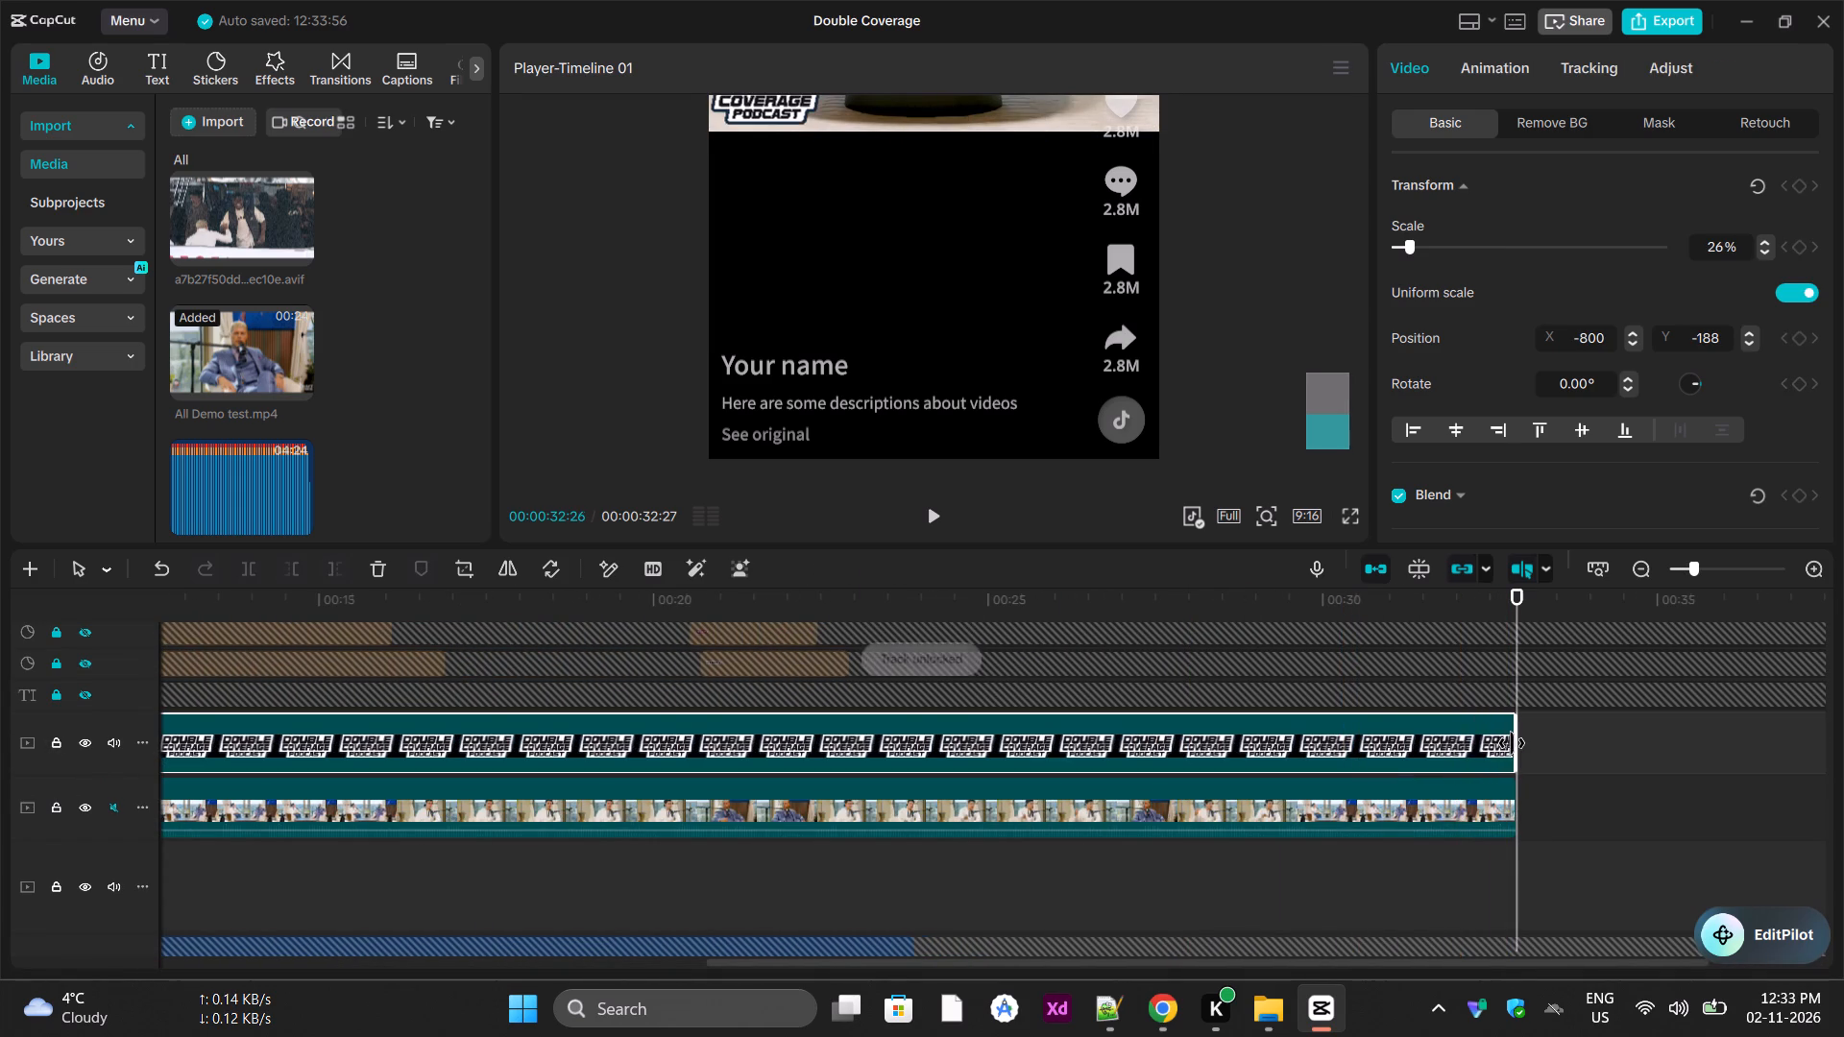
drag(1512, 743, 1514, 743)
Check at frame level whether the logo and the All Demo test clip end at the same point.
ctrl+scroll(1535, 767, up, 20)
ctrl+scroll(1535, 767, up, 4)
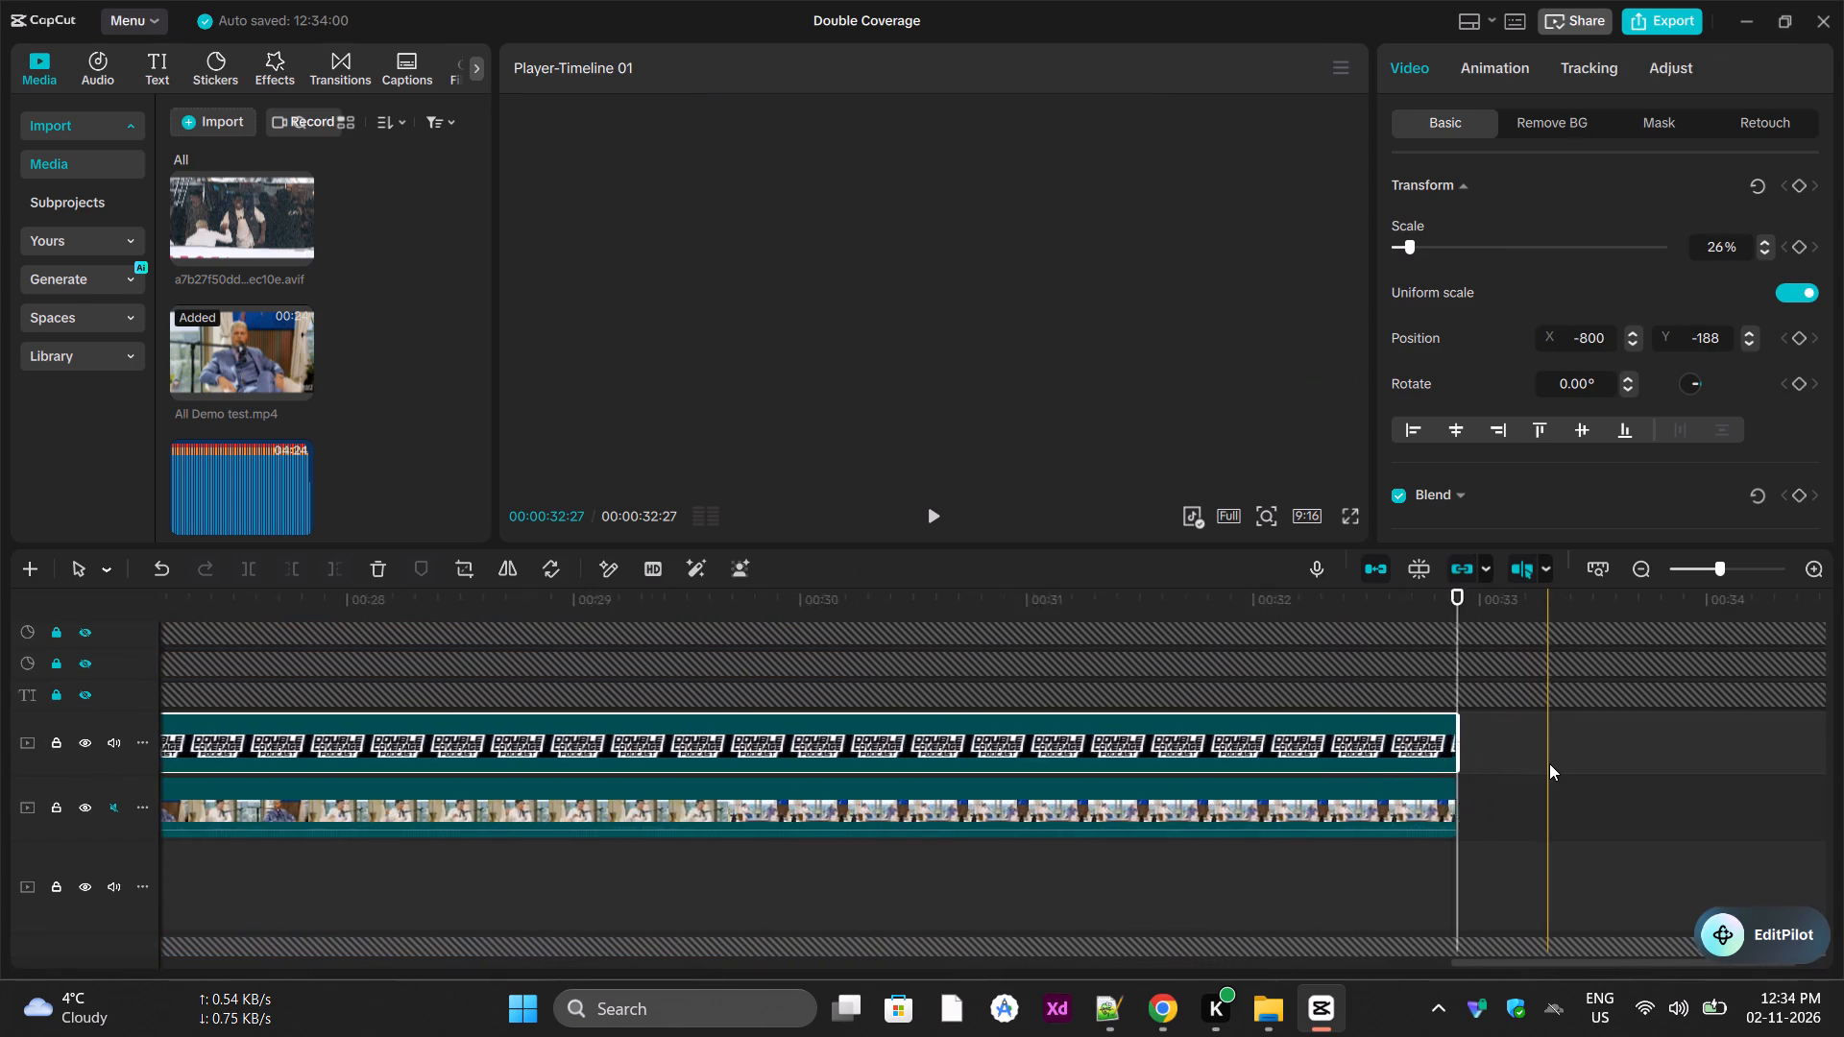
ctrl+scroll(1549, 763, up, 20)
ctrl+scroll(1549, 763, up, 20)
ctrl+scroll(1549, 763, up, 4)
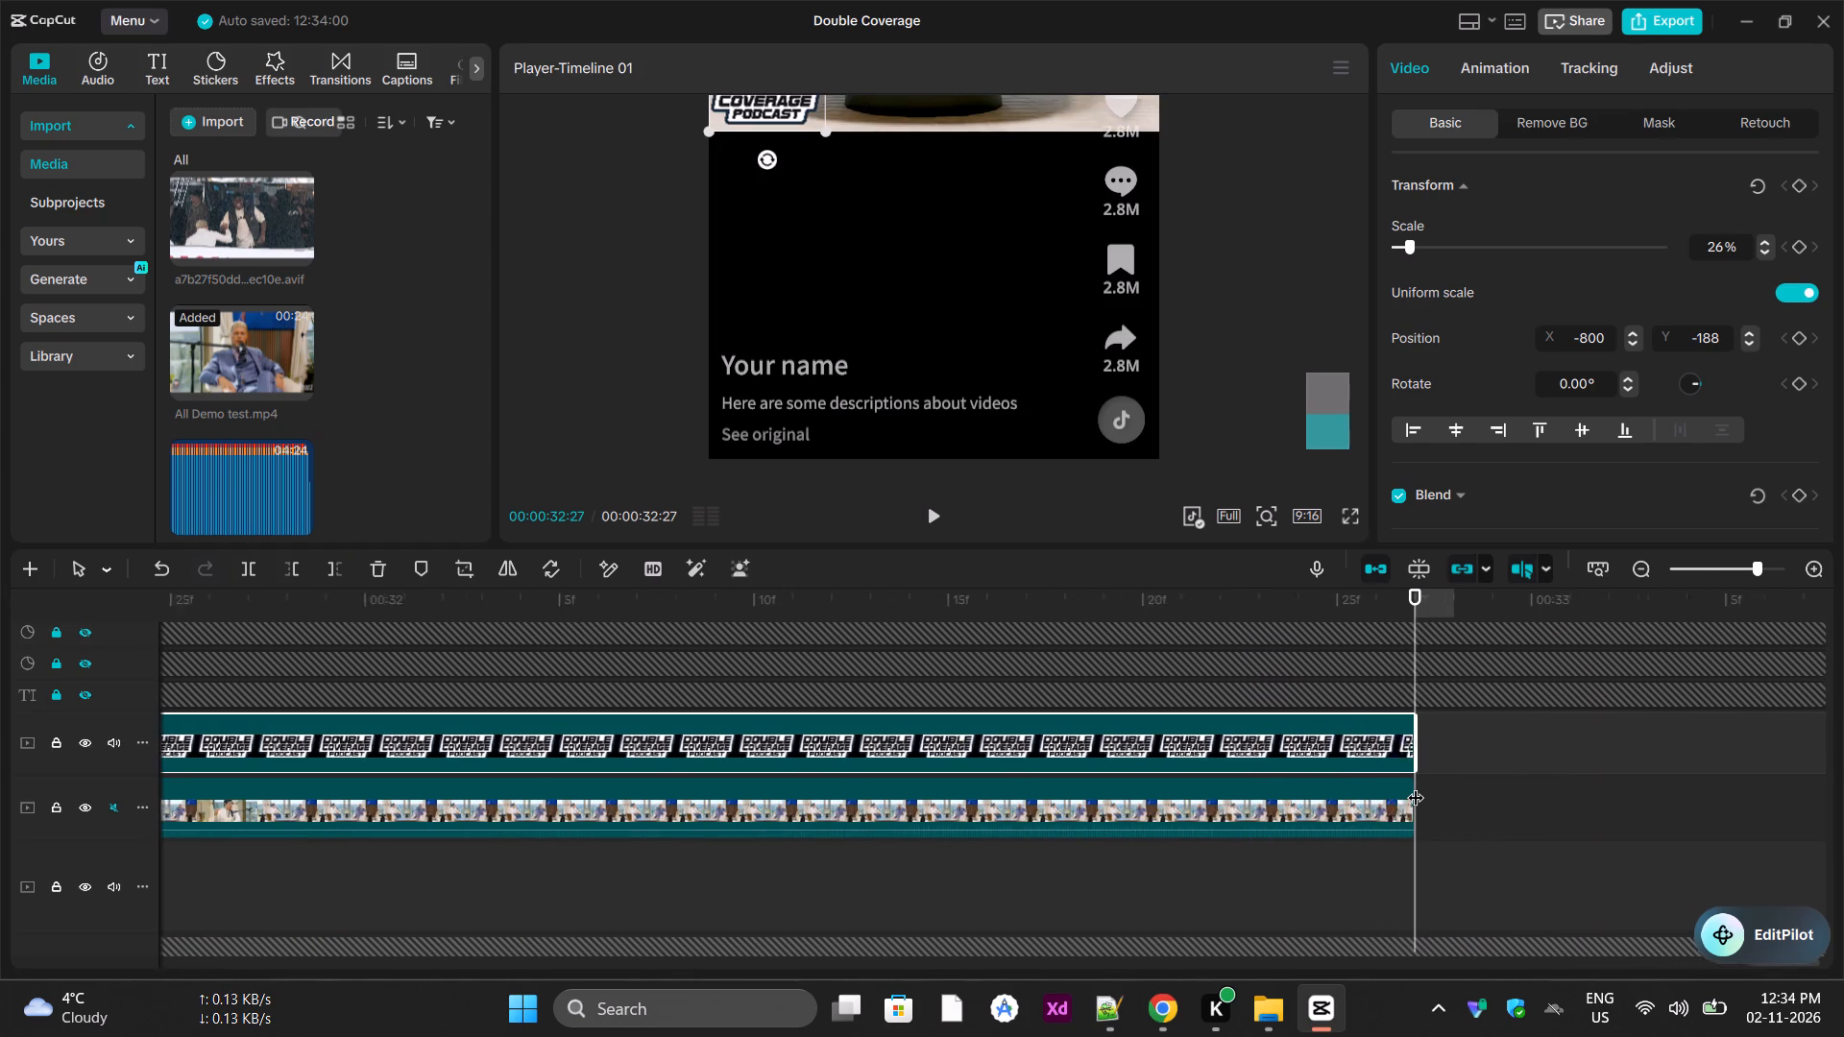
ctrl+scroll(1416, 785, up, 20)
ctrl+scroll(1416, 785, up, 12)
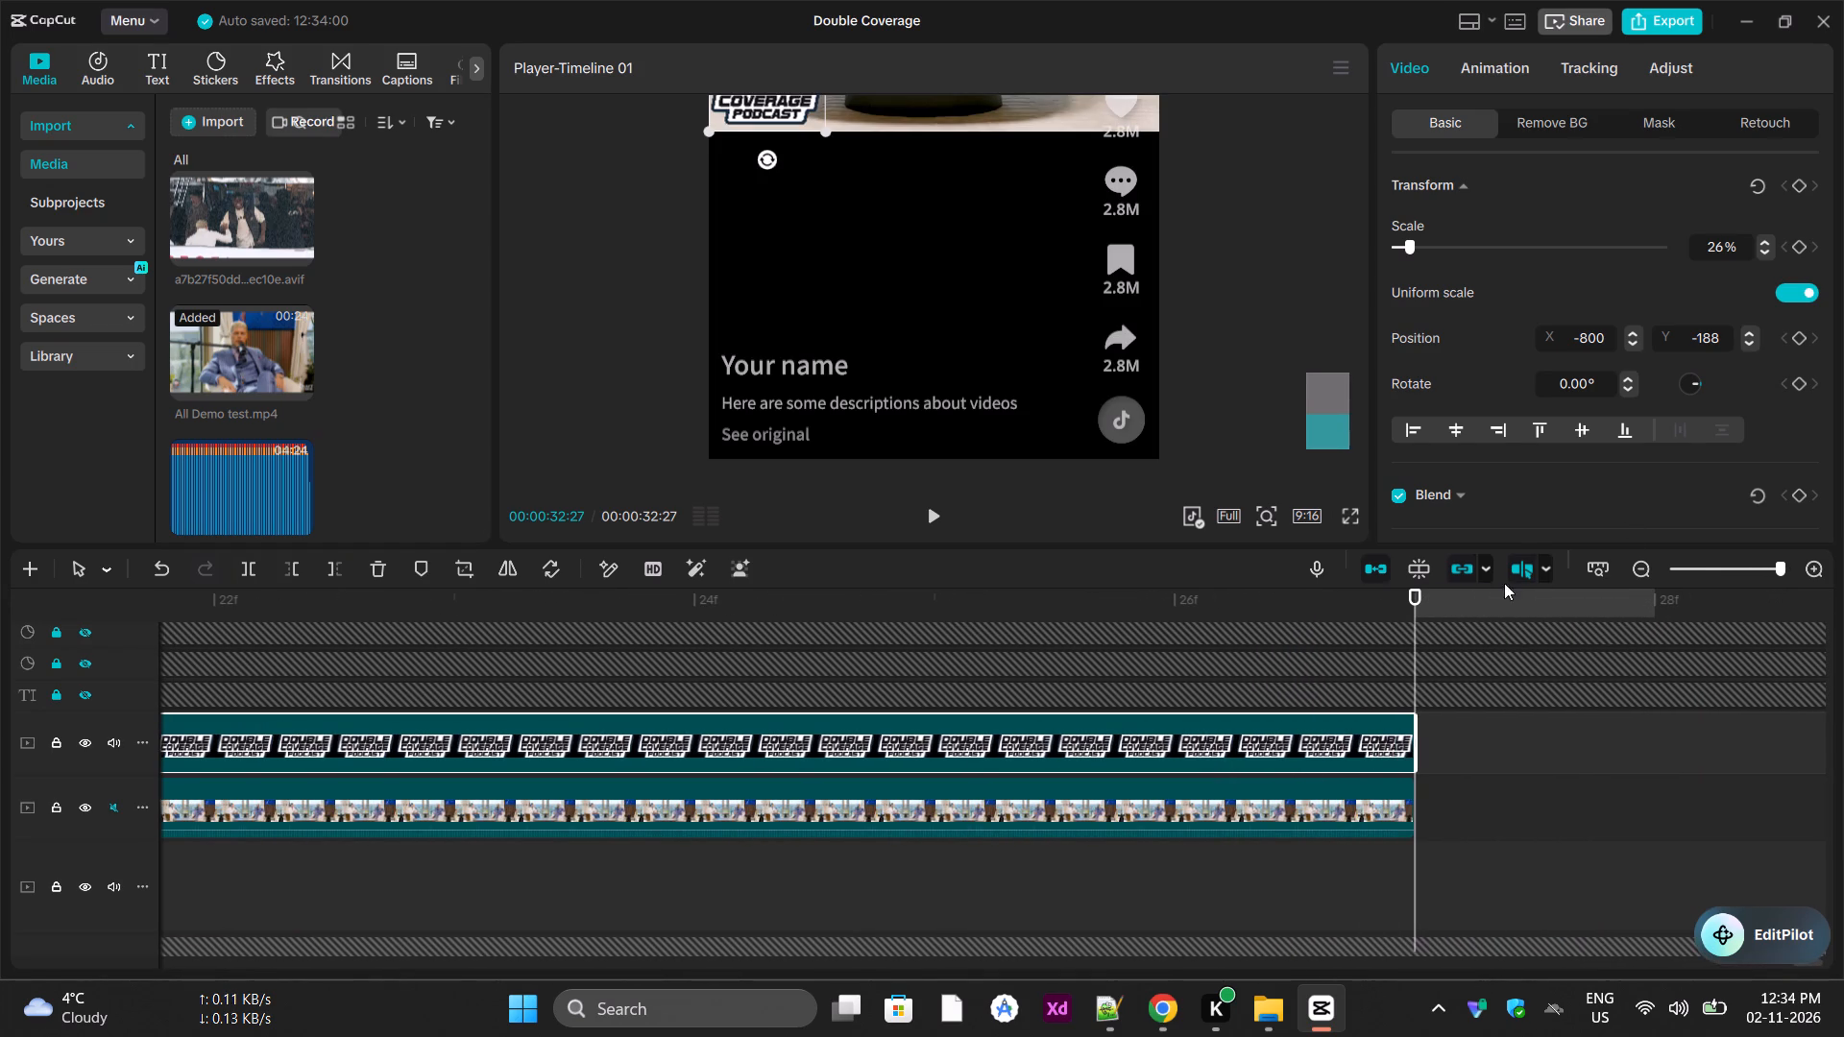
click(1316, 601)
click(1201, 613)
click(909, 616)
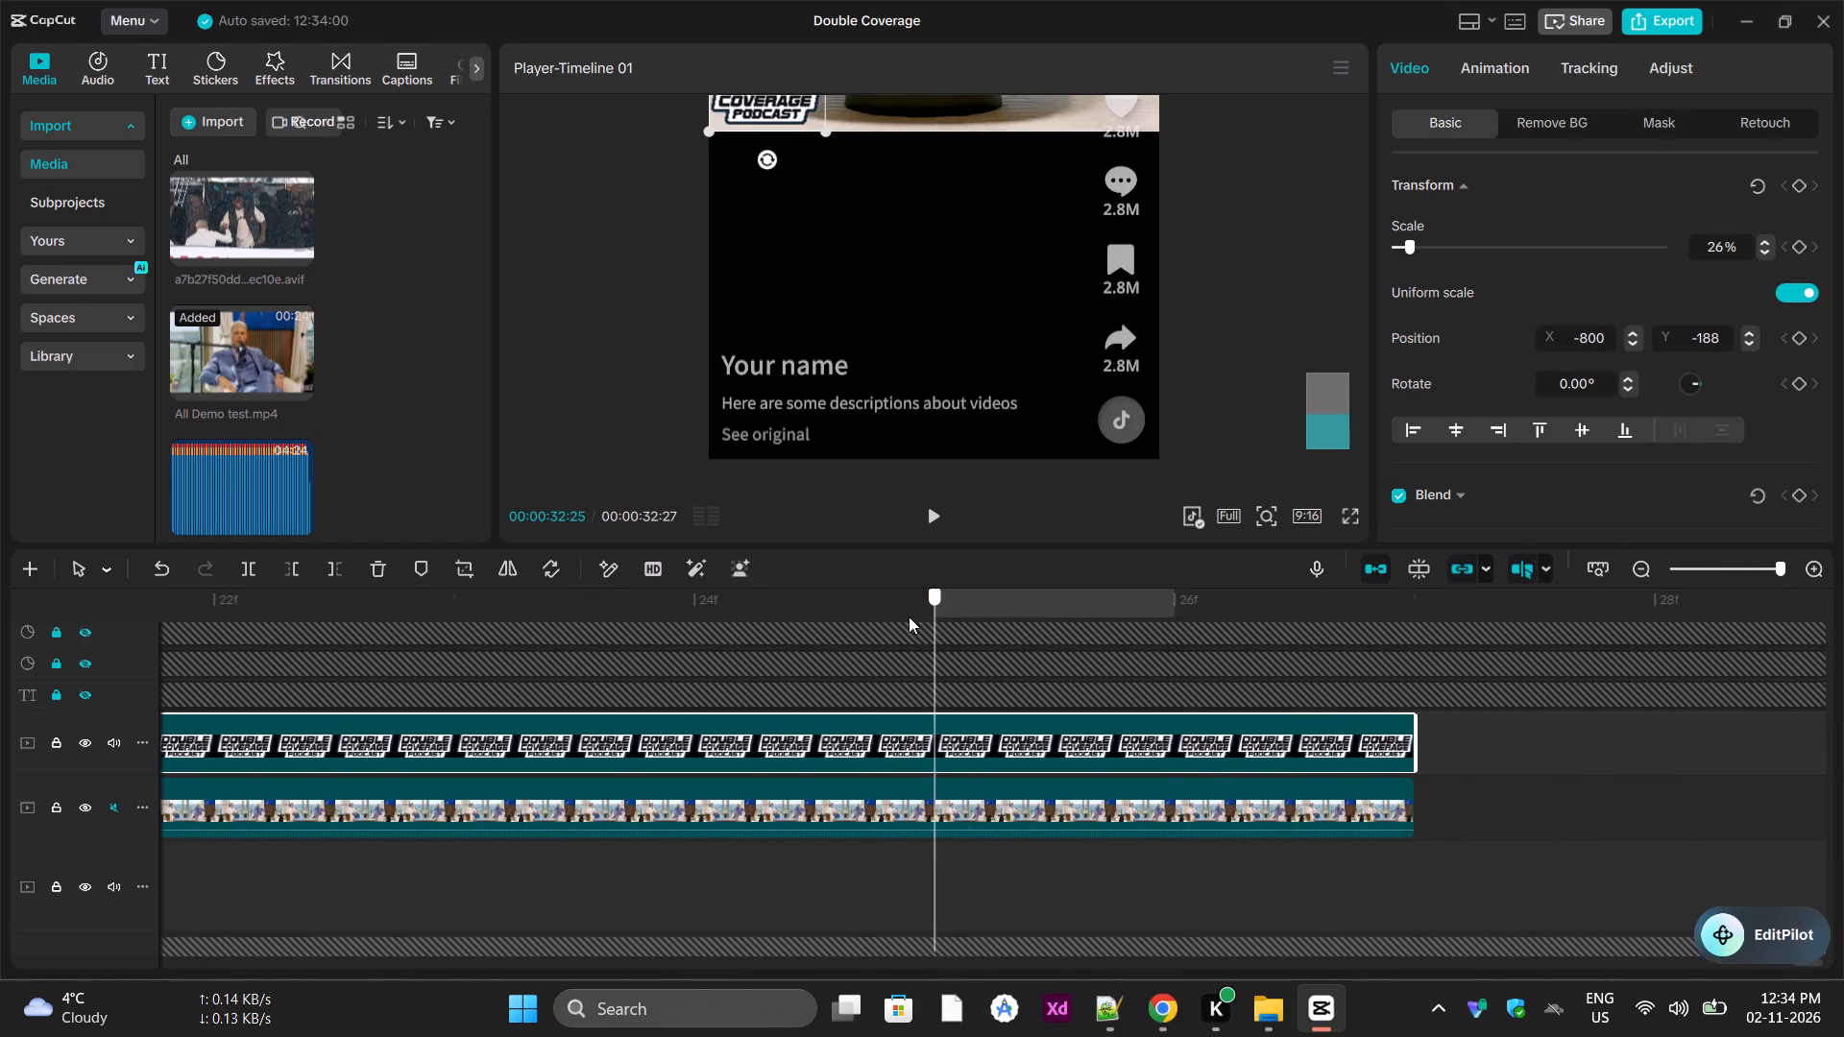
click(1532, 814)
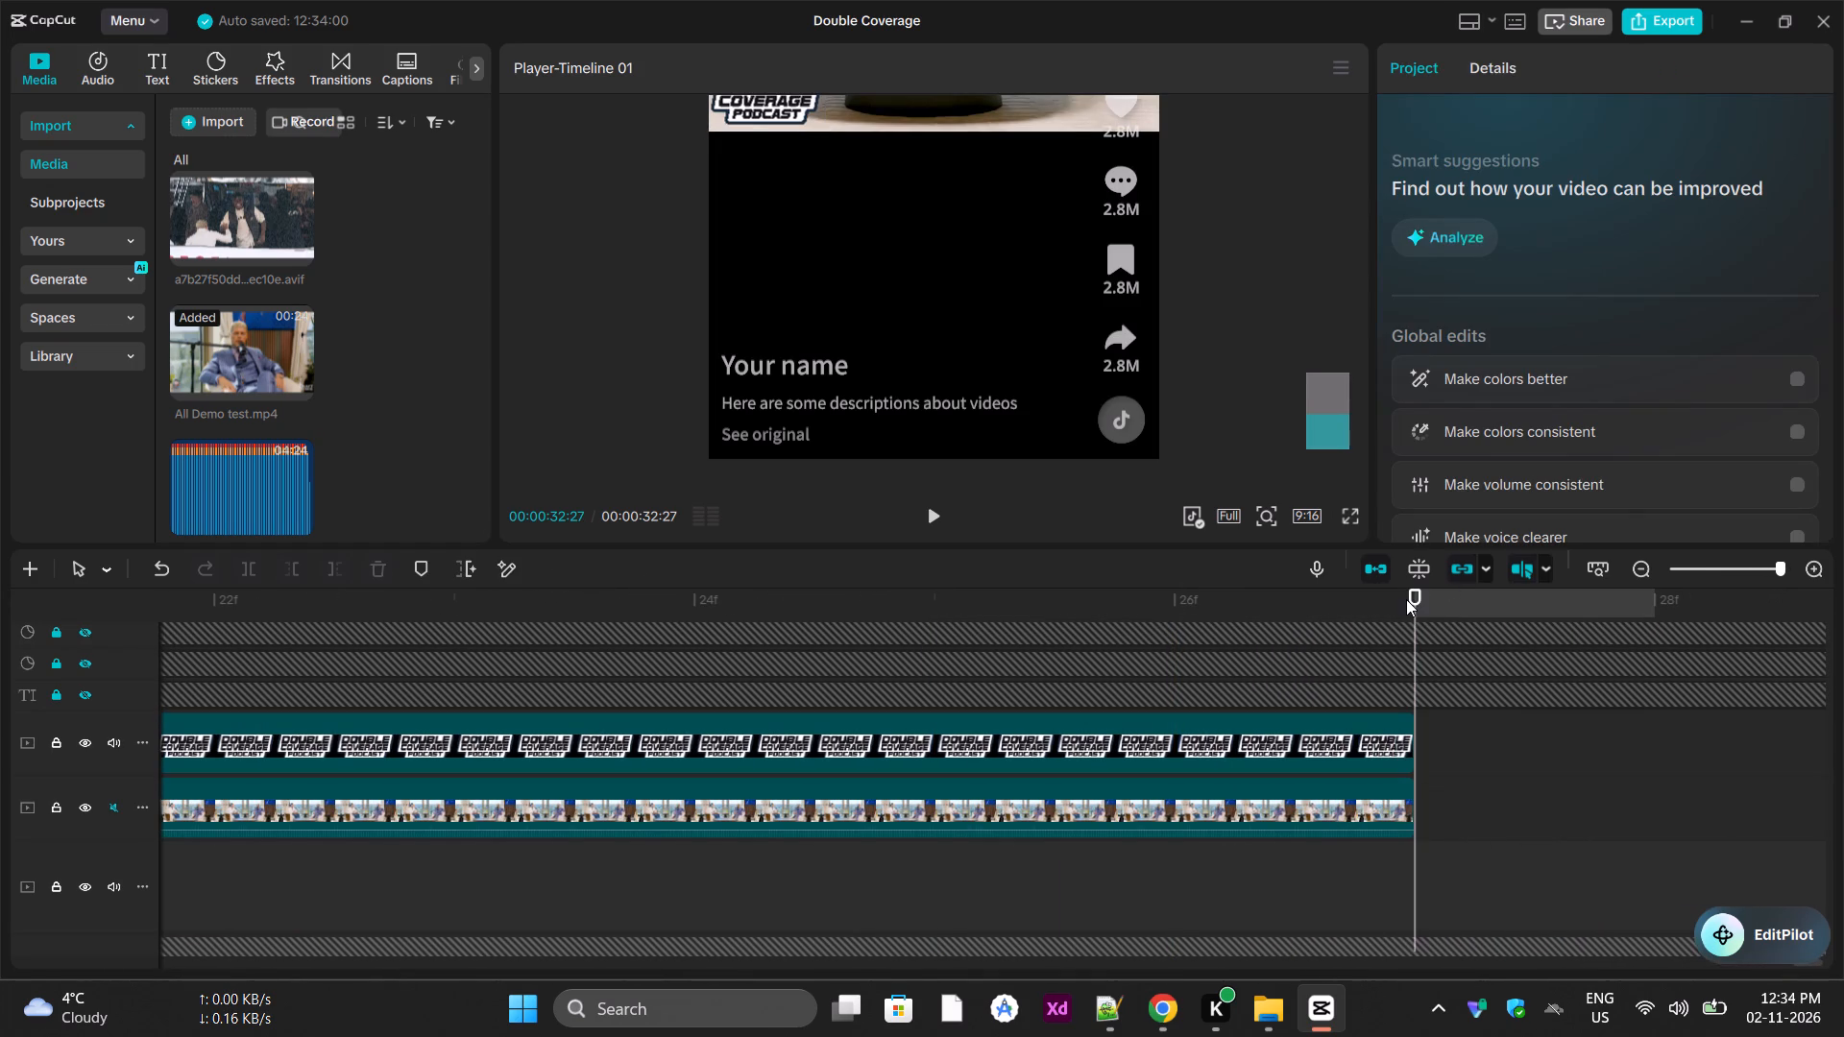
click(1406, 599)
click(1414, 594)
Lock the All Demo test video track and the Double Coverage Logo track.
scroll(1232, 710, up, 16)
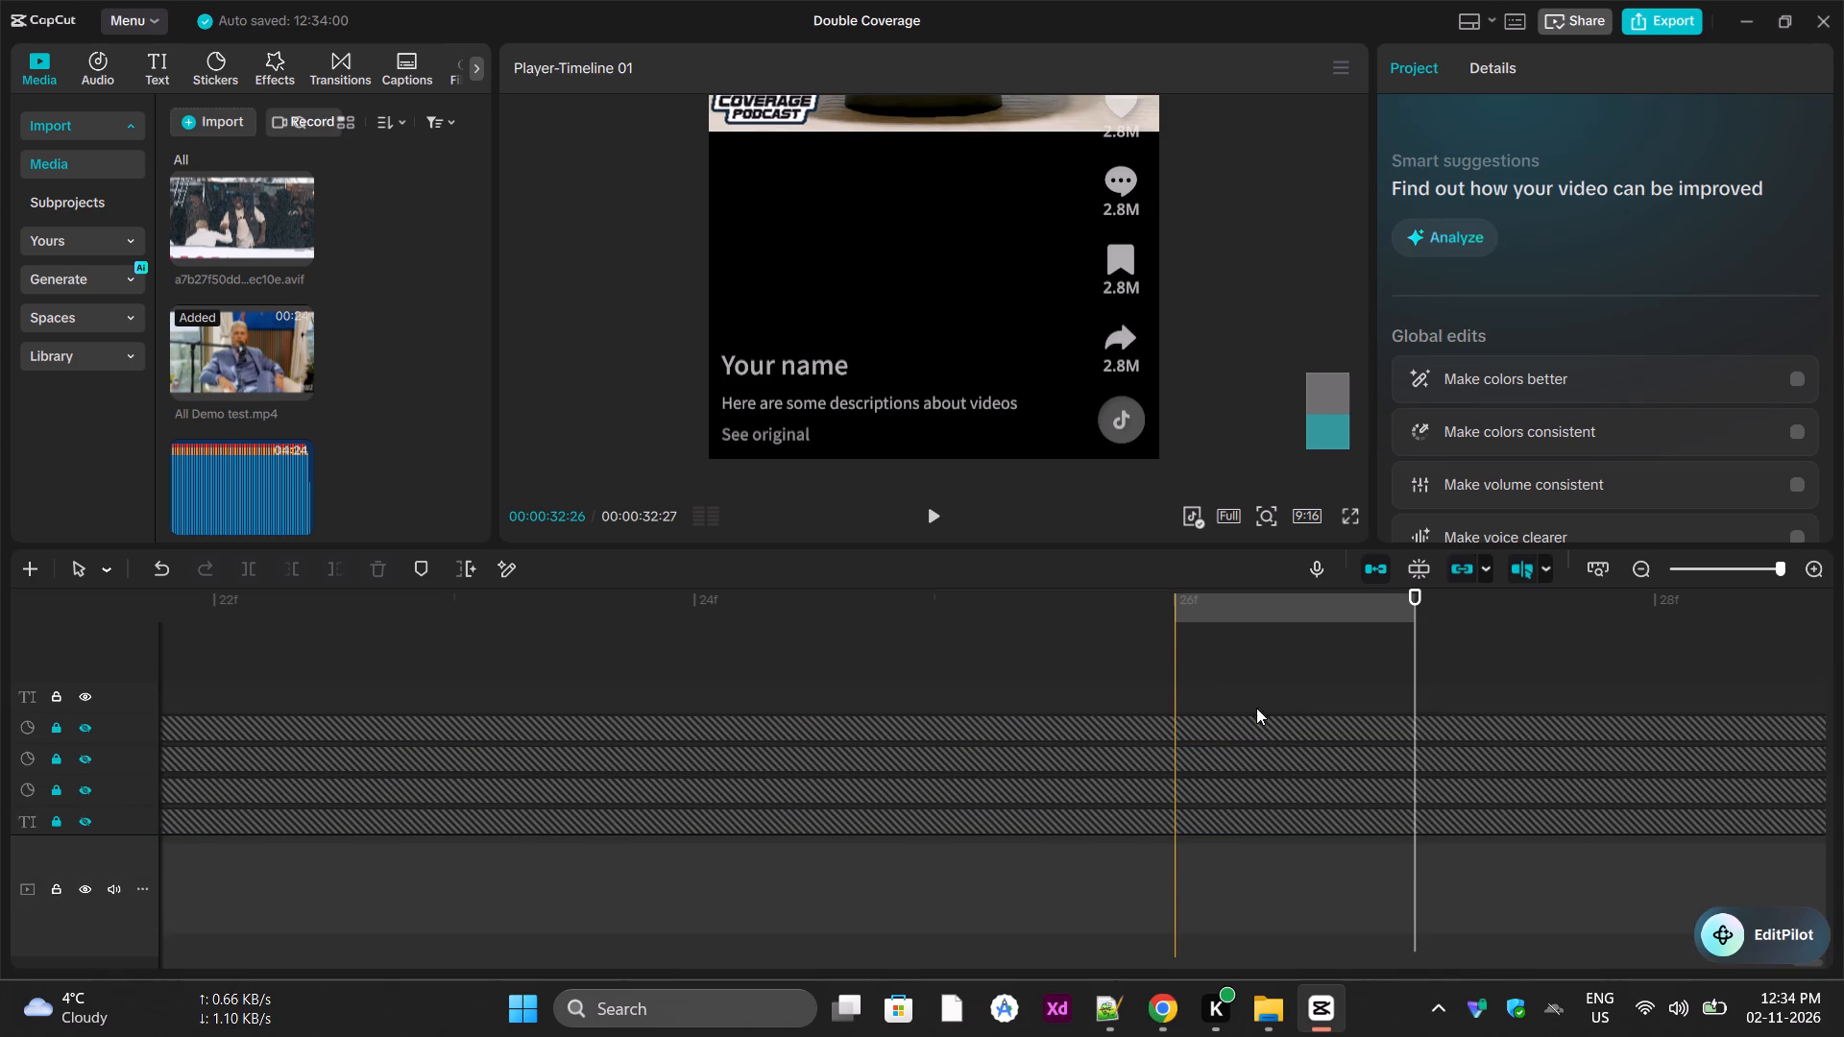
scroll(1263, 672, down, 20)
scroll(1263, 672, down, 20)
scroll(1263, 672, down, 11)
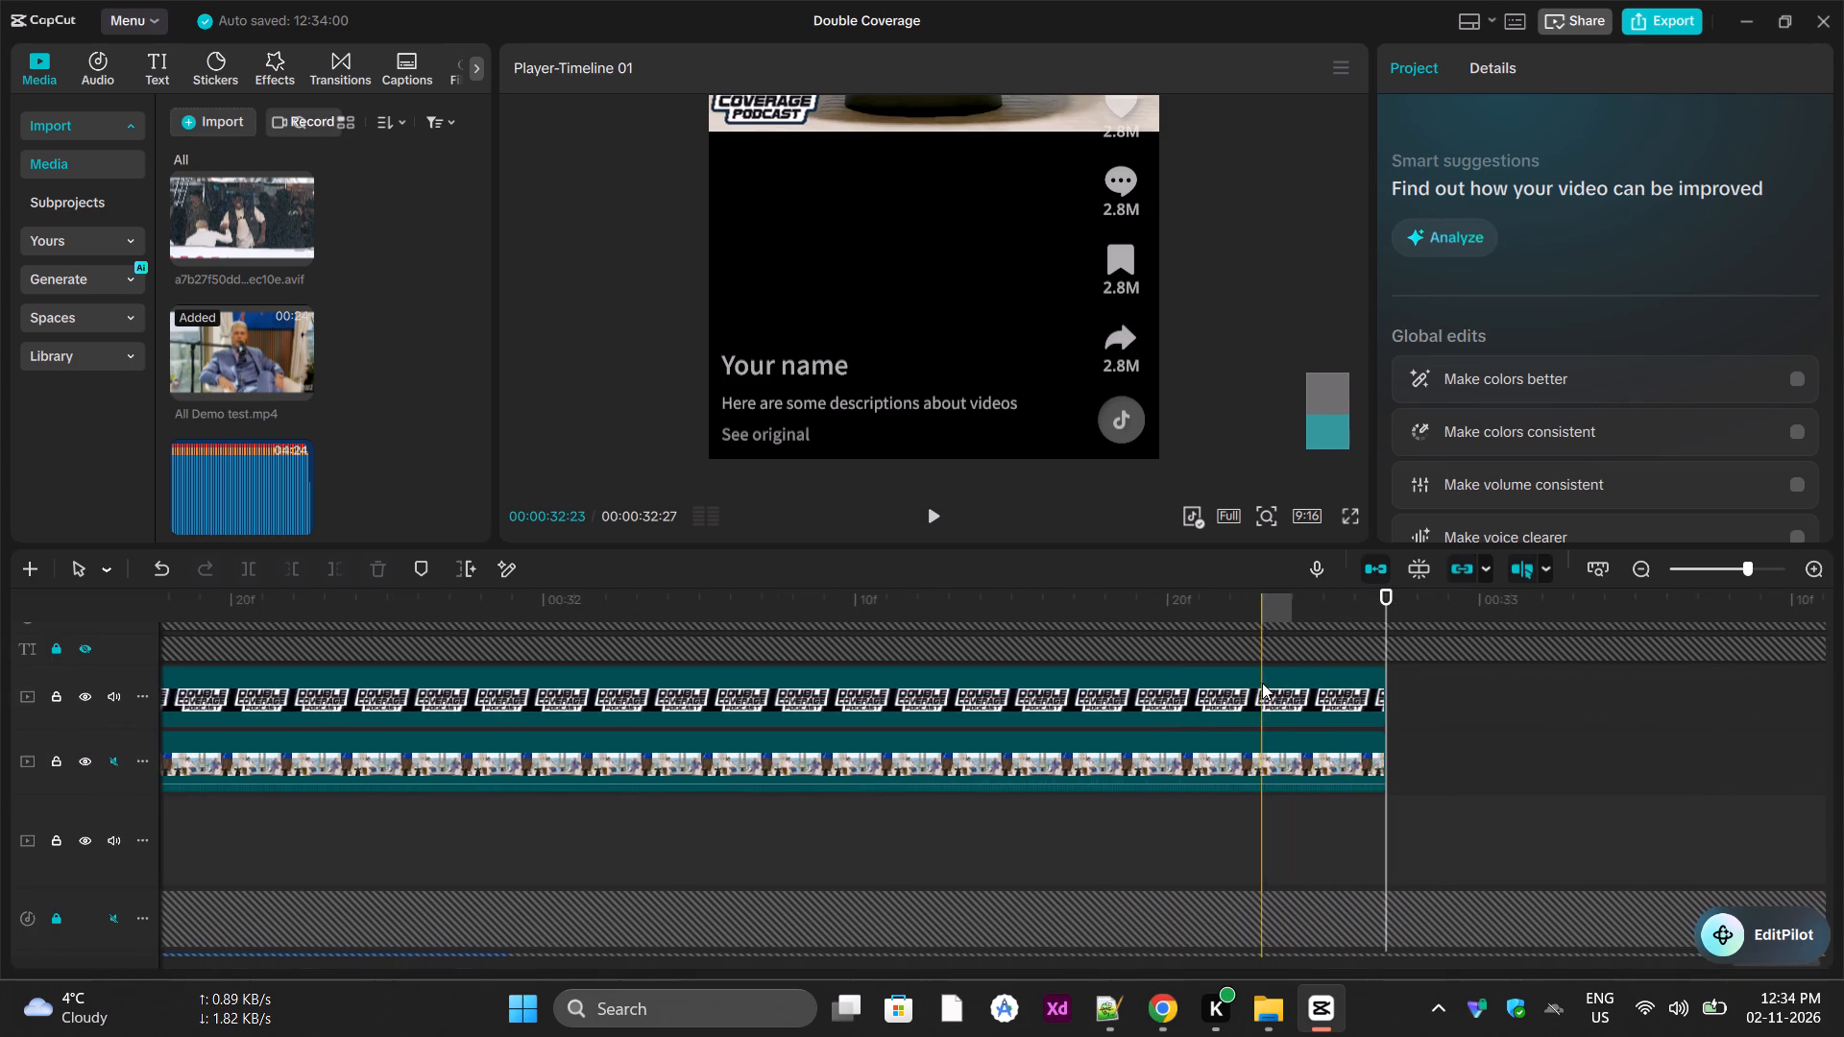
scroll(1262, 683, down, 20)
scroll(1262, 683, down, 13)
scroll(691, 754, up, 8)
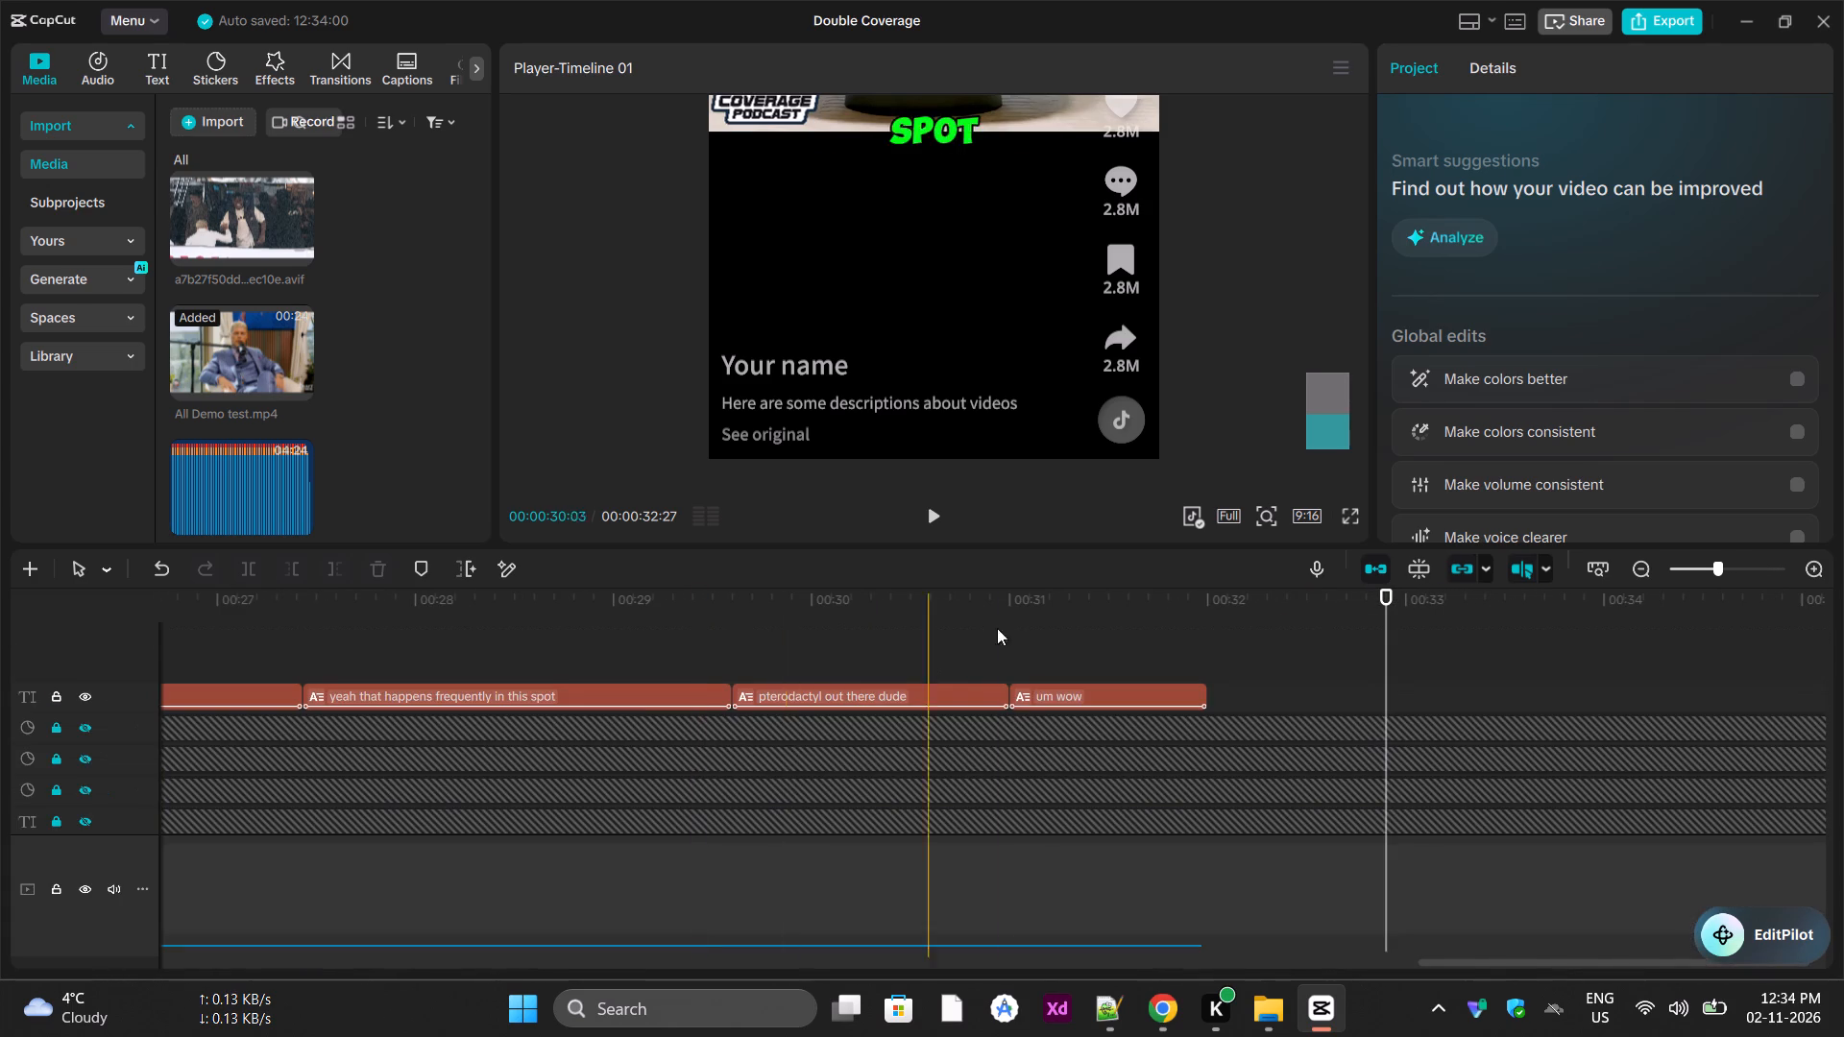
drag(980, 594, 0, 586)
ctrl+scroll(489, 700, down, 20)
ctrl+scroll(489, 700, down, 11)
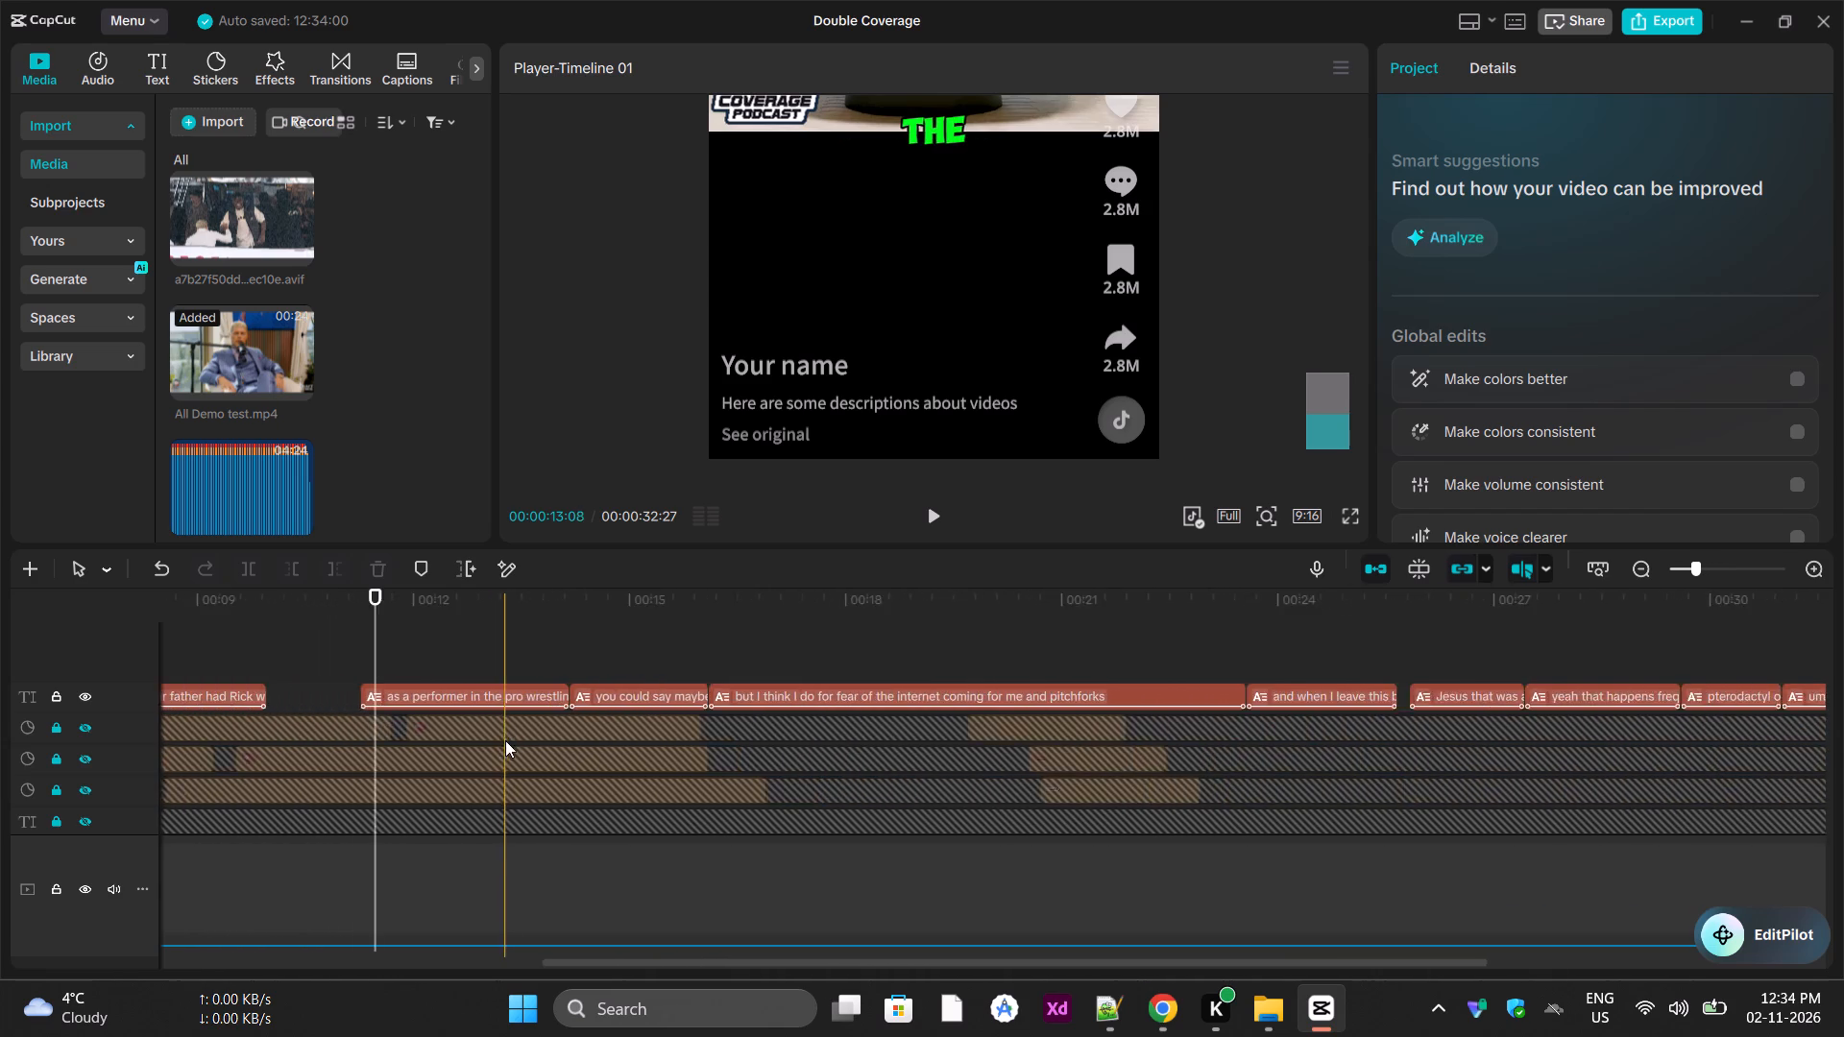
ctrl+scroll(505, 740, down, 20)
ctrl+scroll(505, 740, down, 5)
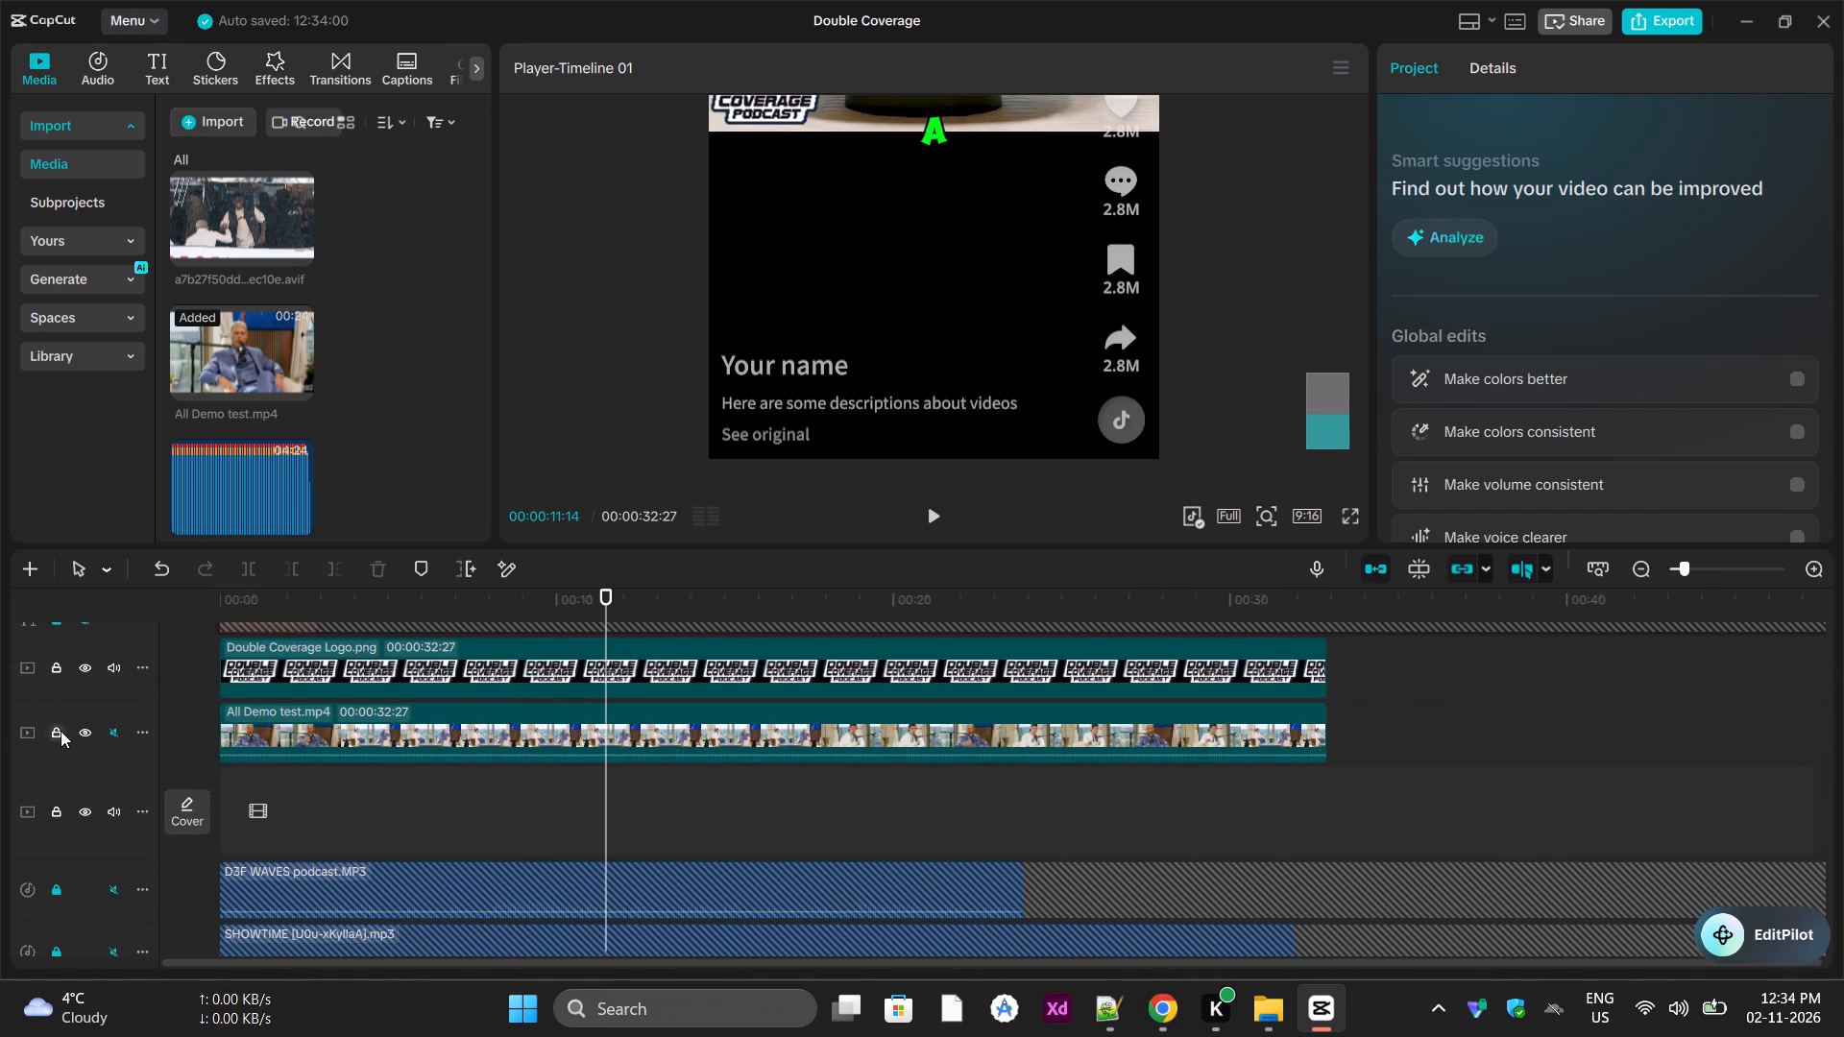
click(53, 732)
scroll(597, 787, down, 20)
scroll(634, 805, up, 12)
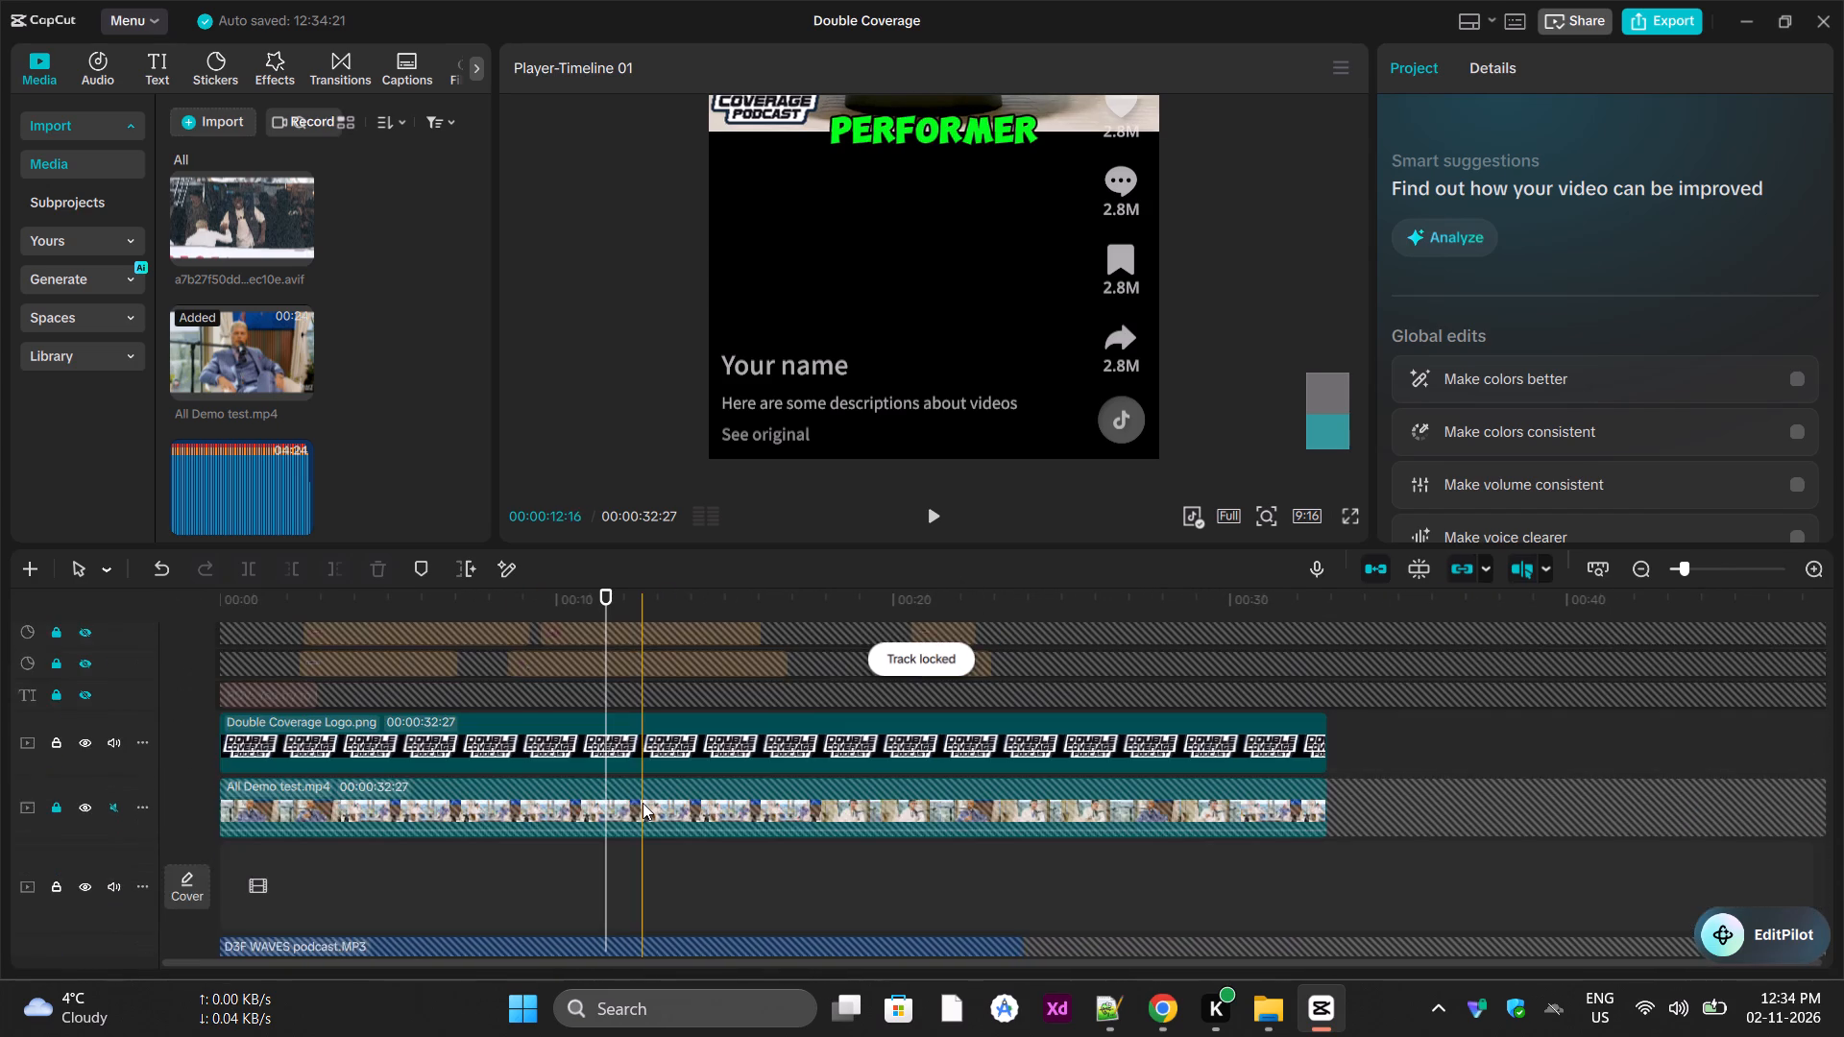
scroll(644, 803, up, 3)
scroll(648, 799, down, 2)
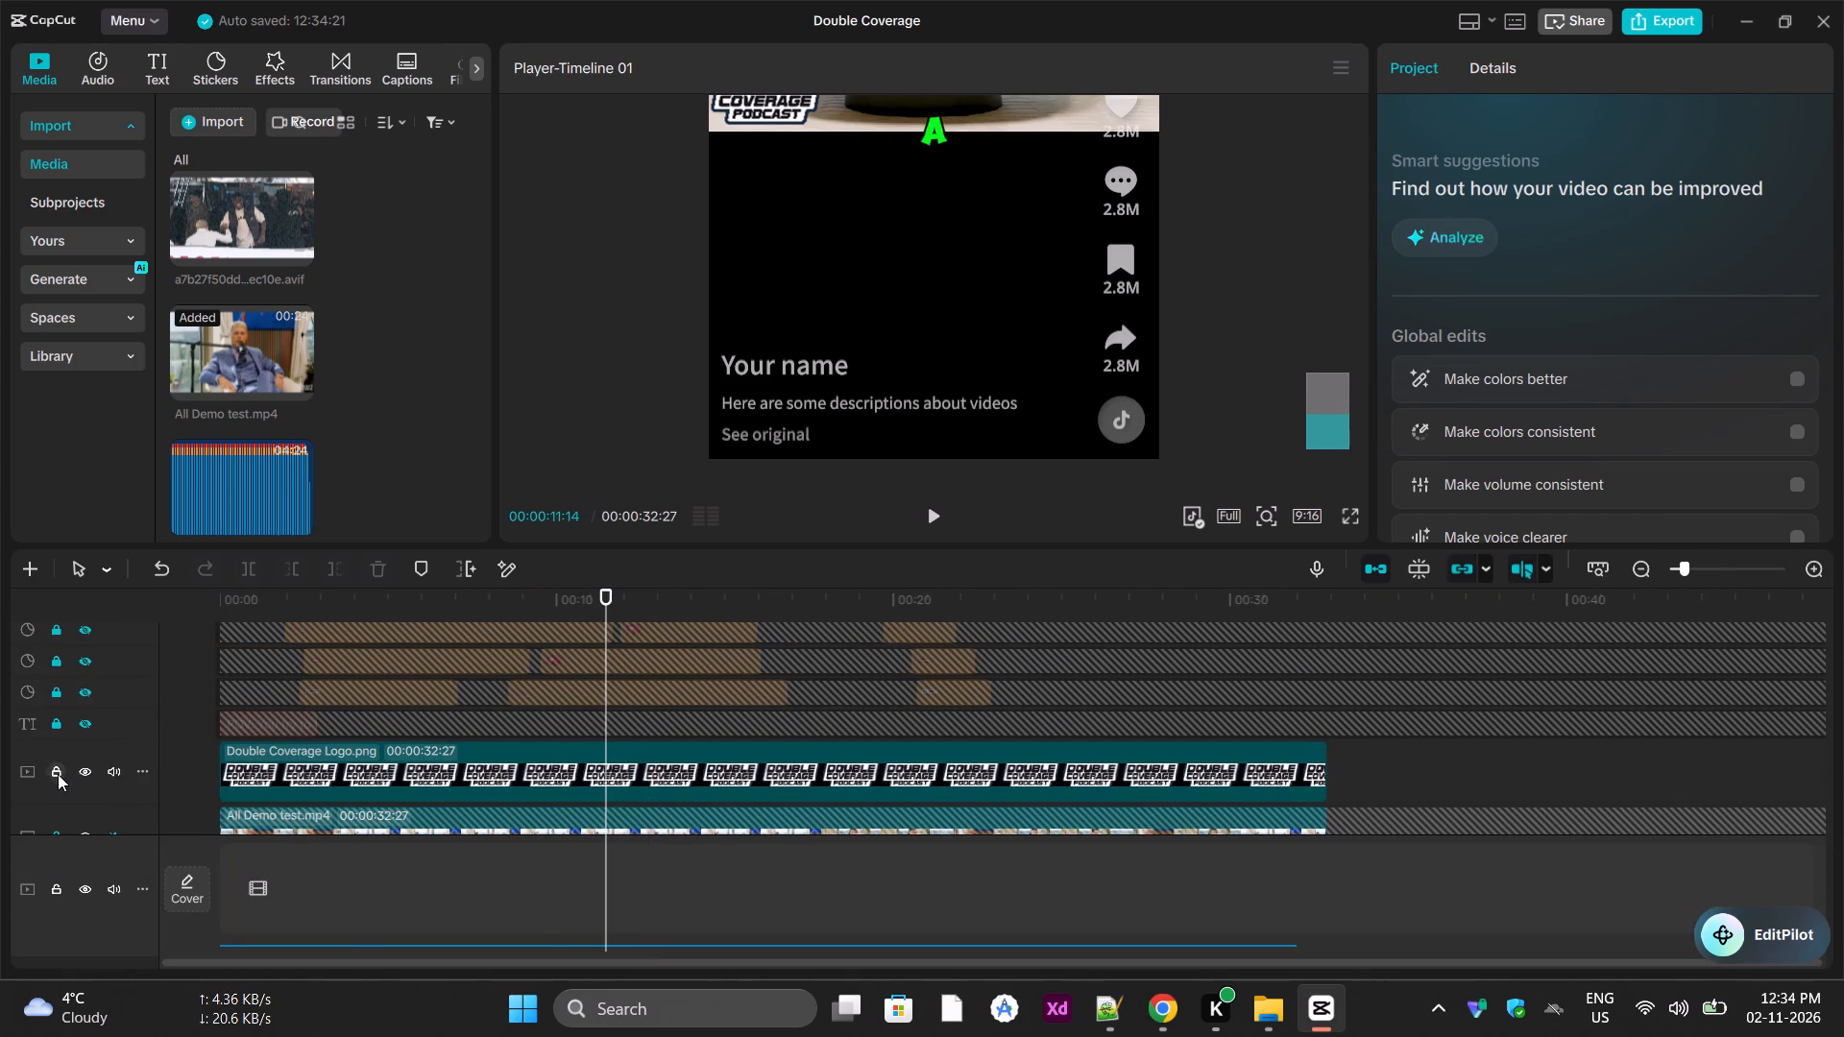
click(58, 774)
Delete all the old caption segments from the unlocked caption track.
scroll(418, 716, up, 5)
key(ctrl+a)
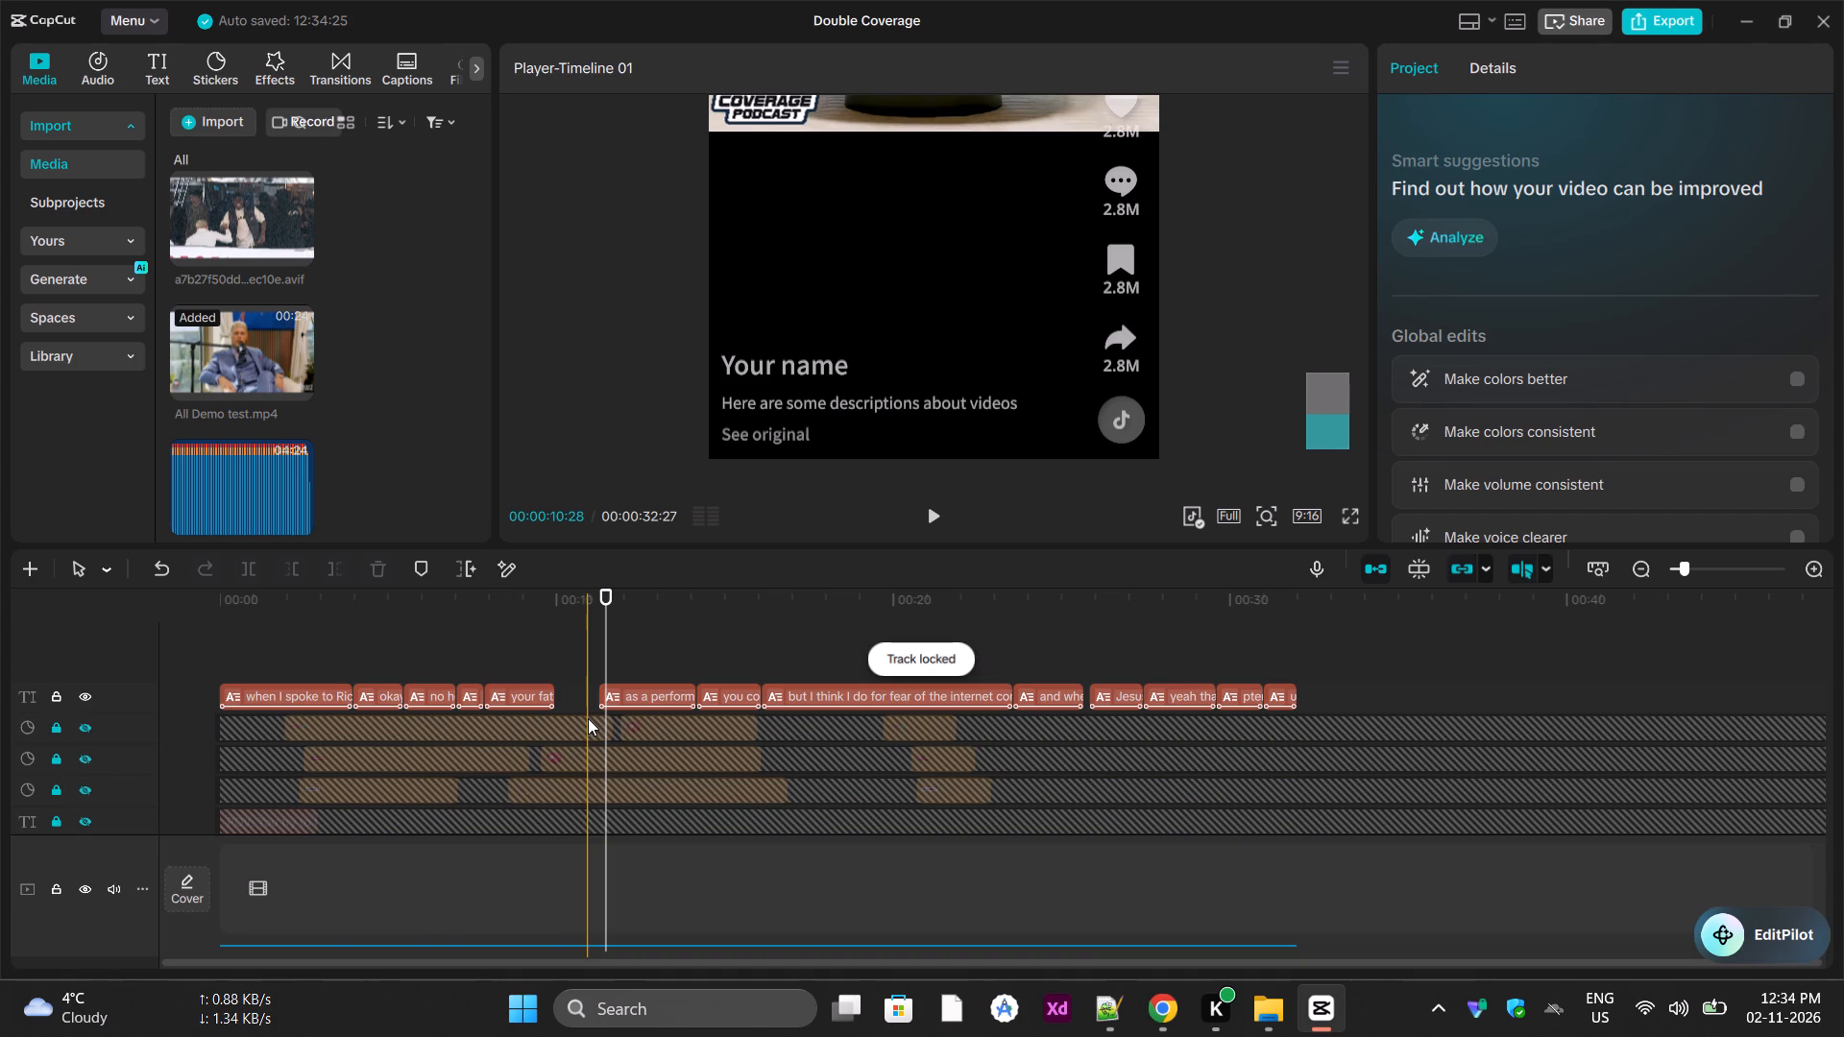
key(Delete)
Play the short from the beginning and review the framing and logo placement in the preview.
scroll(489, 700, down, 7)
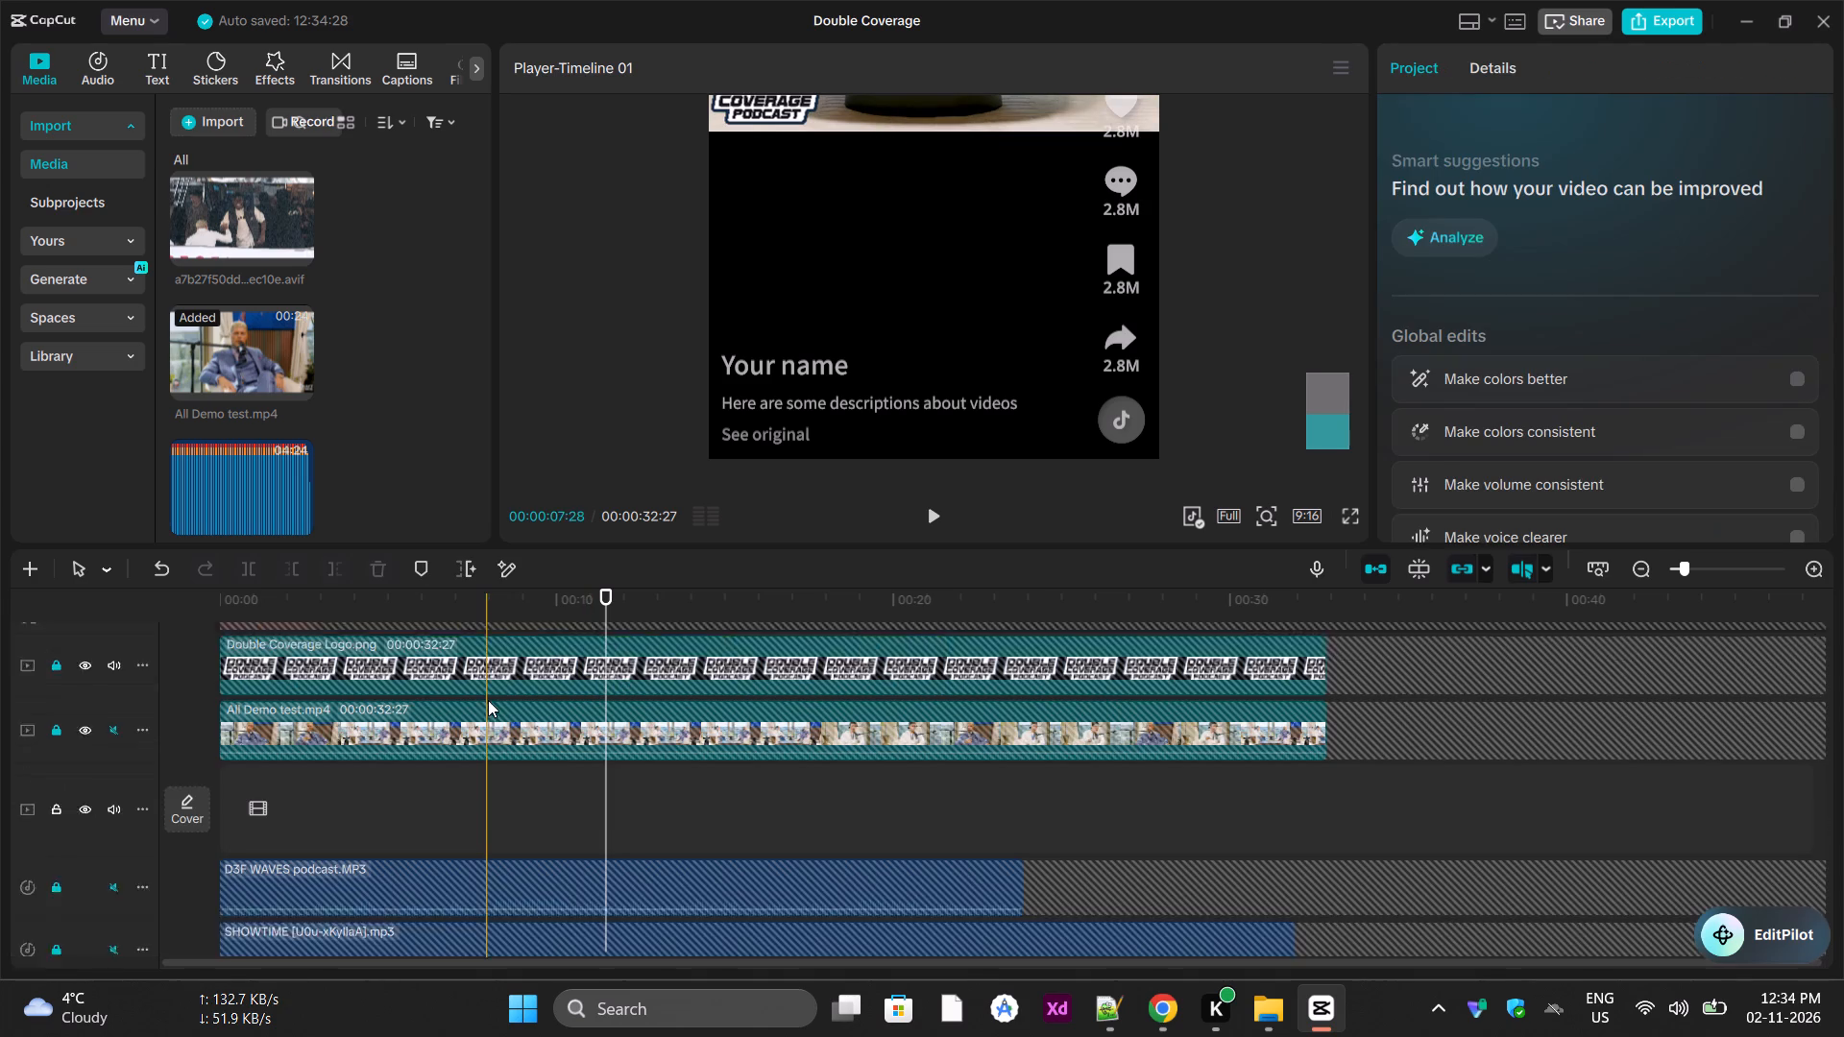
drag(329, 604, 128, 577)
key(space)
scroll(1062, 544, up, 2)
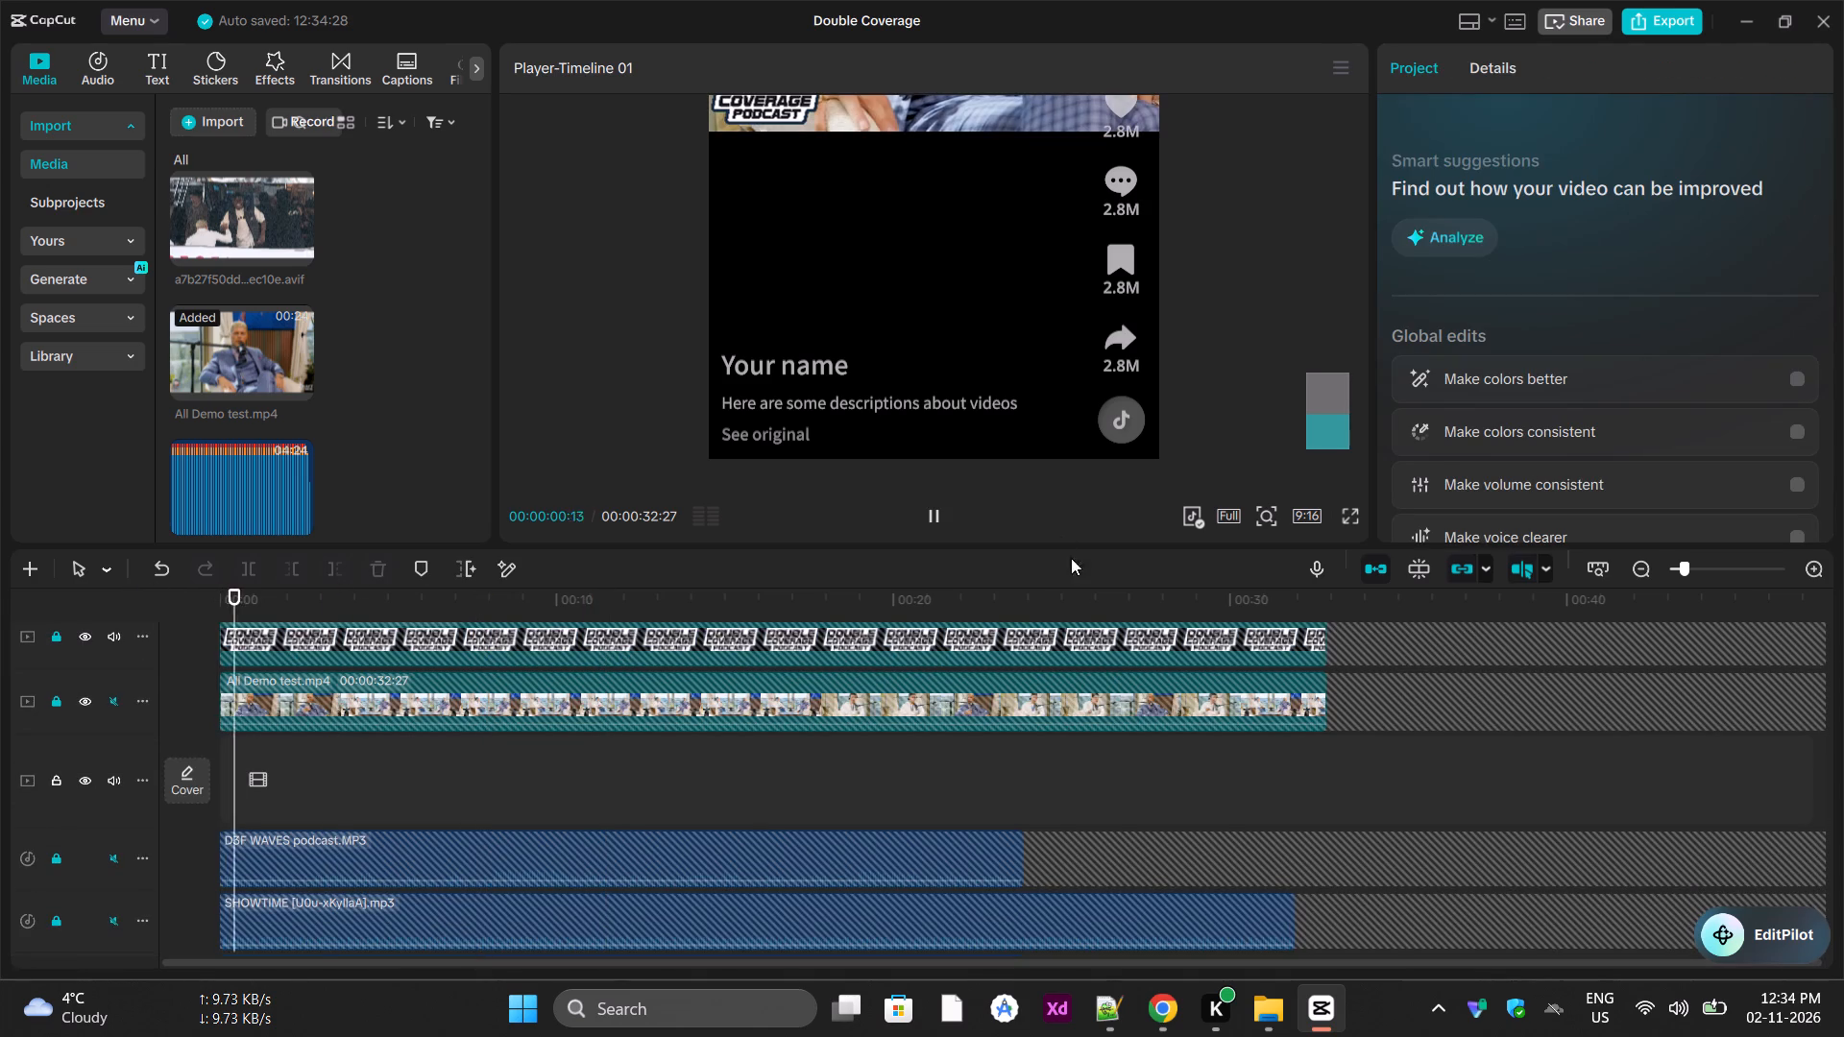
scroll(1071, 558, up, 5)
scroll(1069, 347, up, 11)
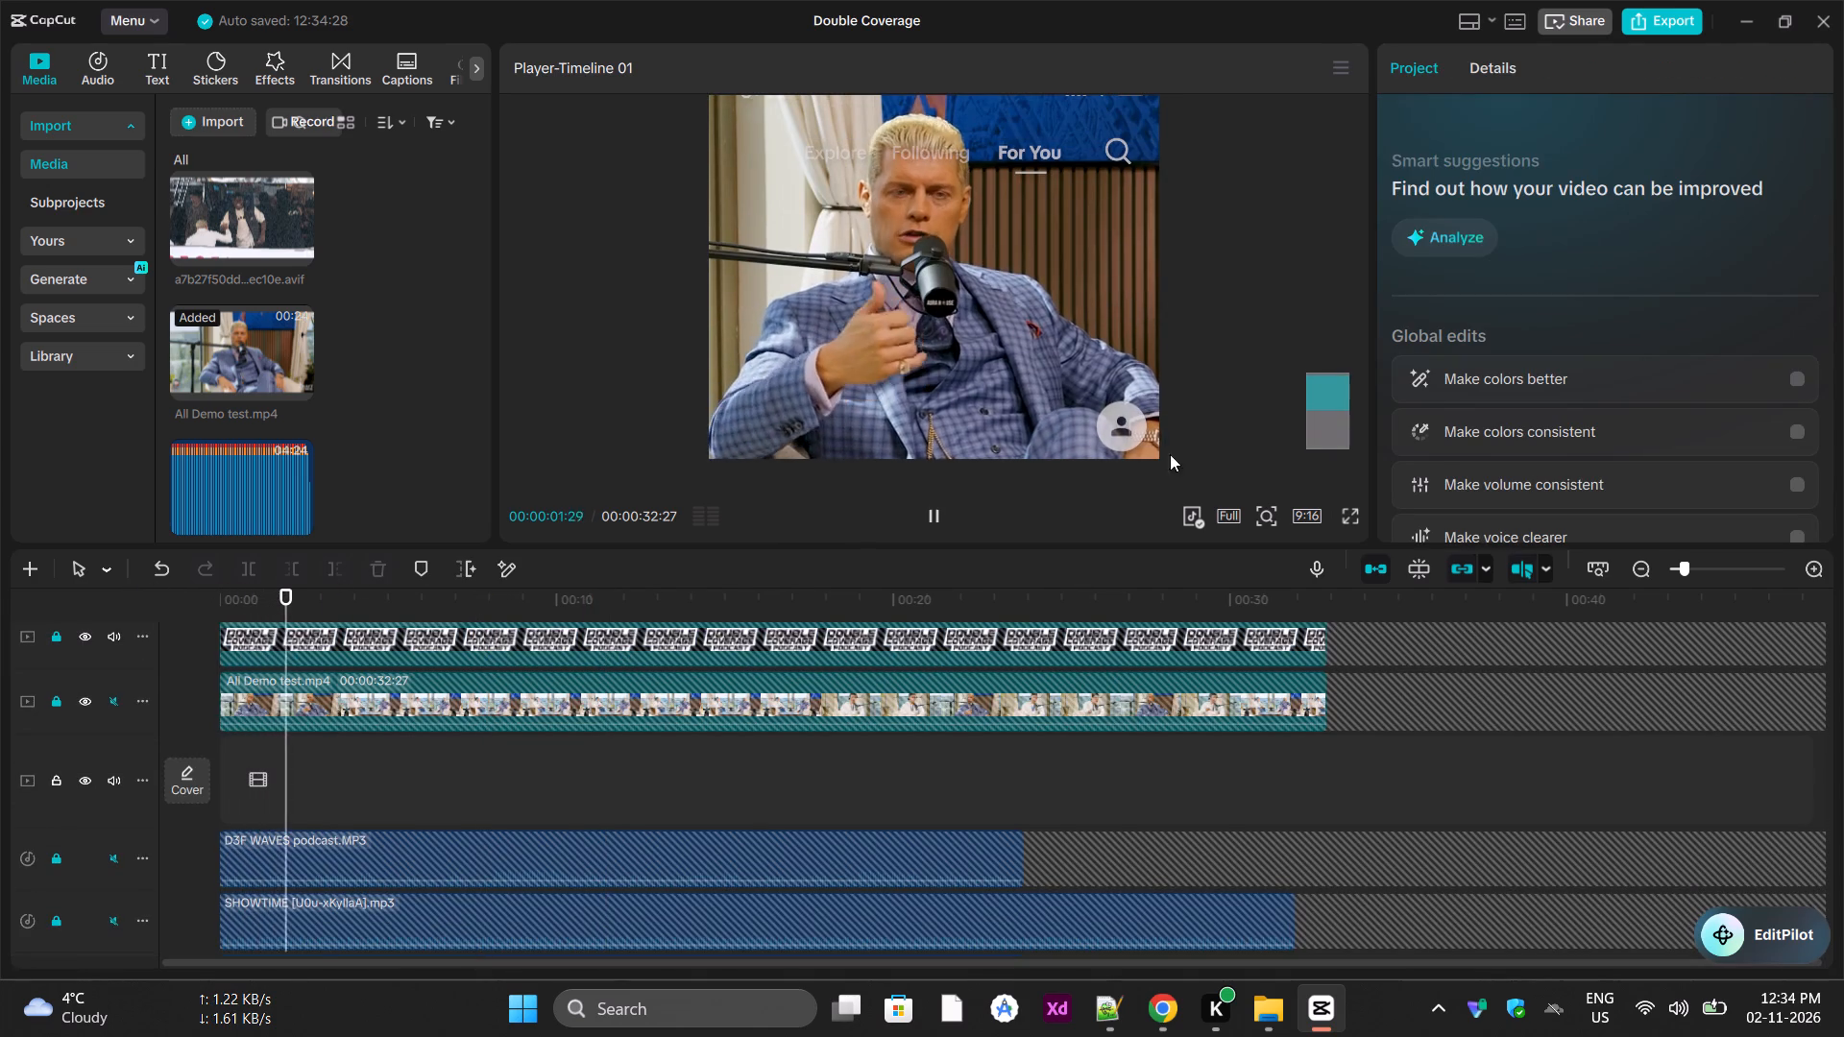
ctrl+scroll(1067, 346, down, 4)
scroll(1084, 362, up, 4)
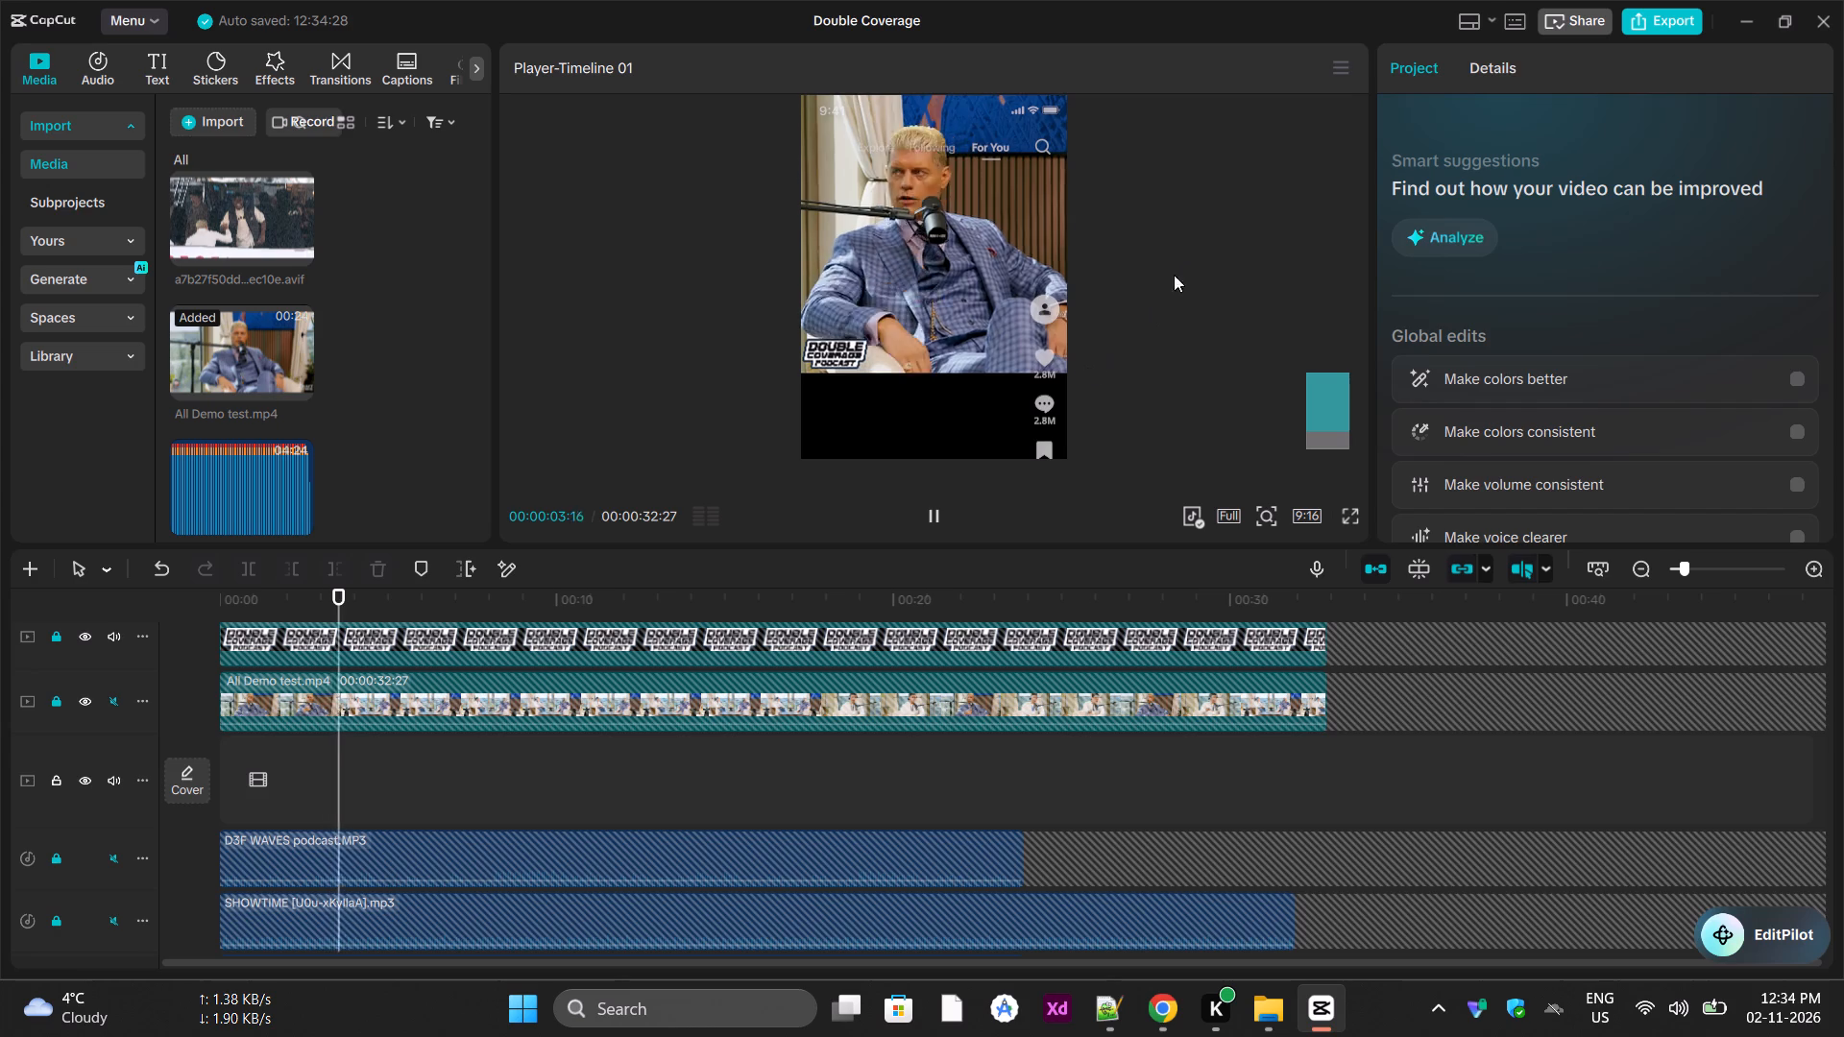
click(1181, 233)
click(527, 415)
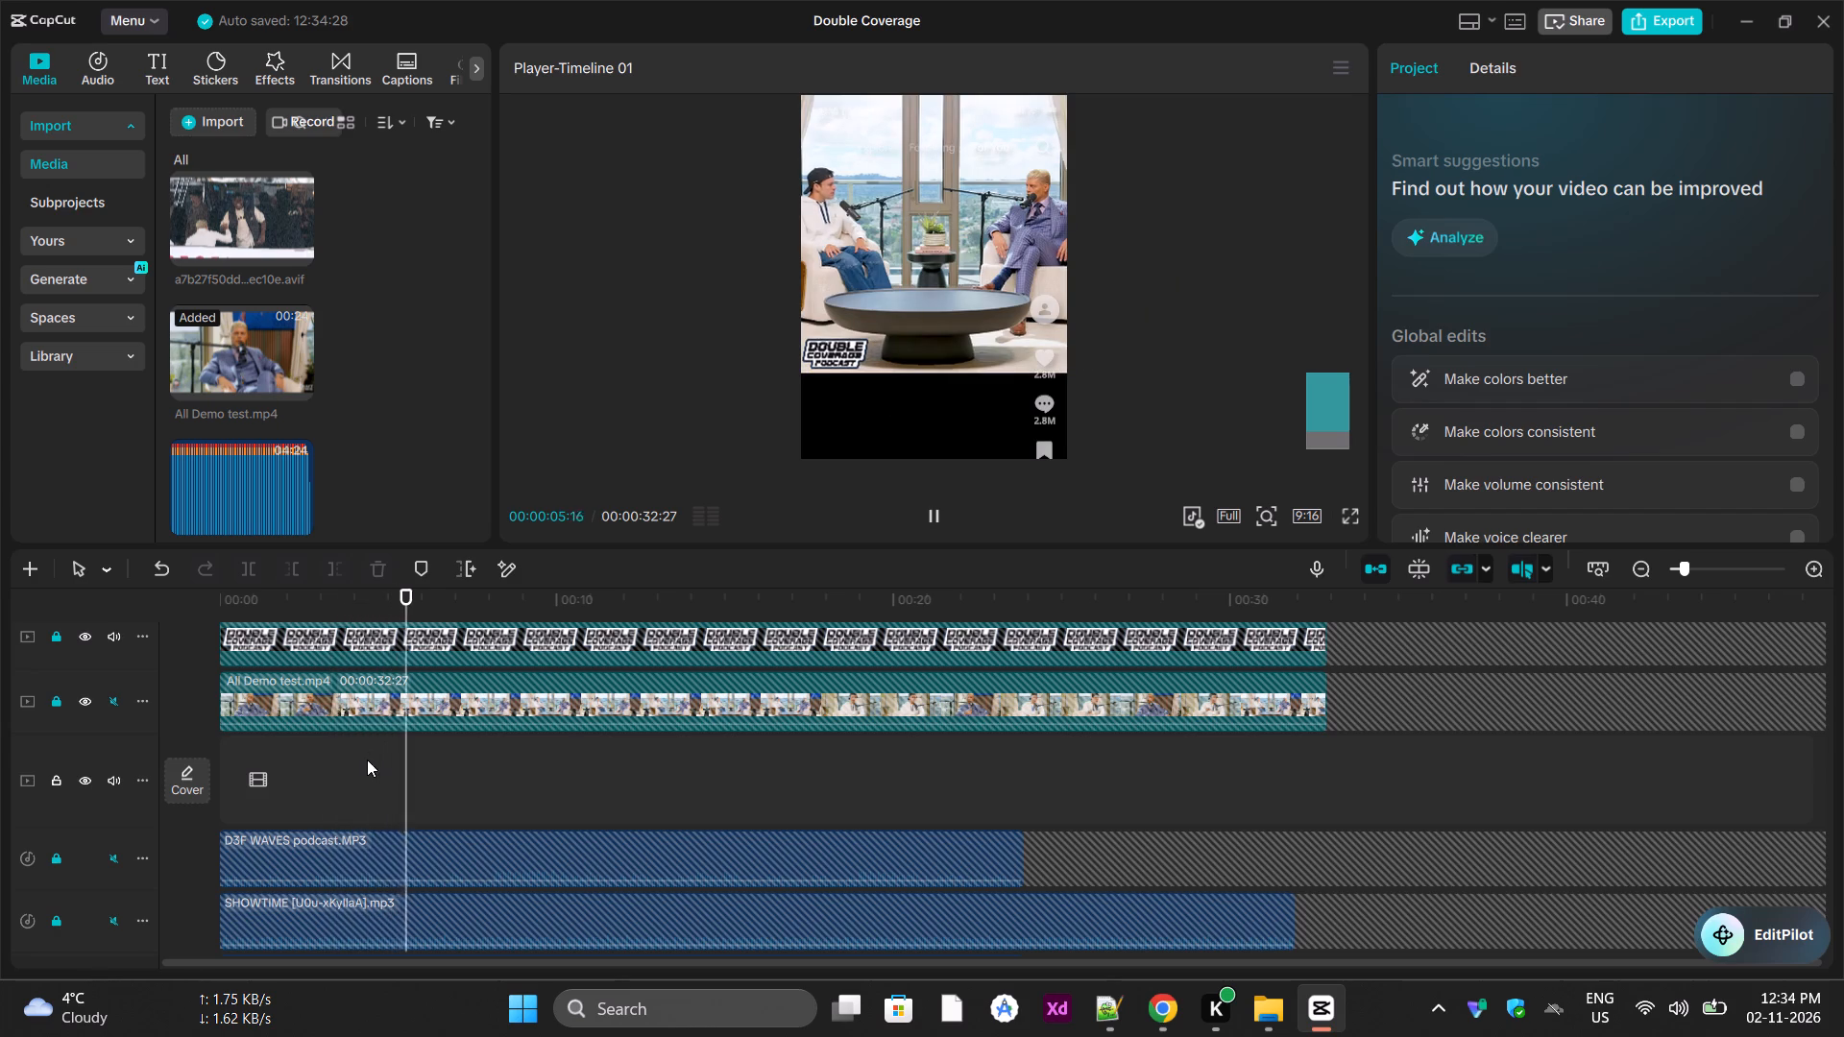
Unmute the All Demo test video track and mute the empty main track below it.
scroll(367, 760, up, 2)
click(119, 760)
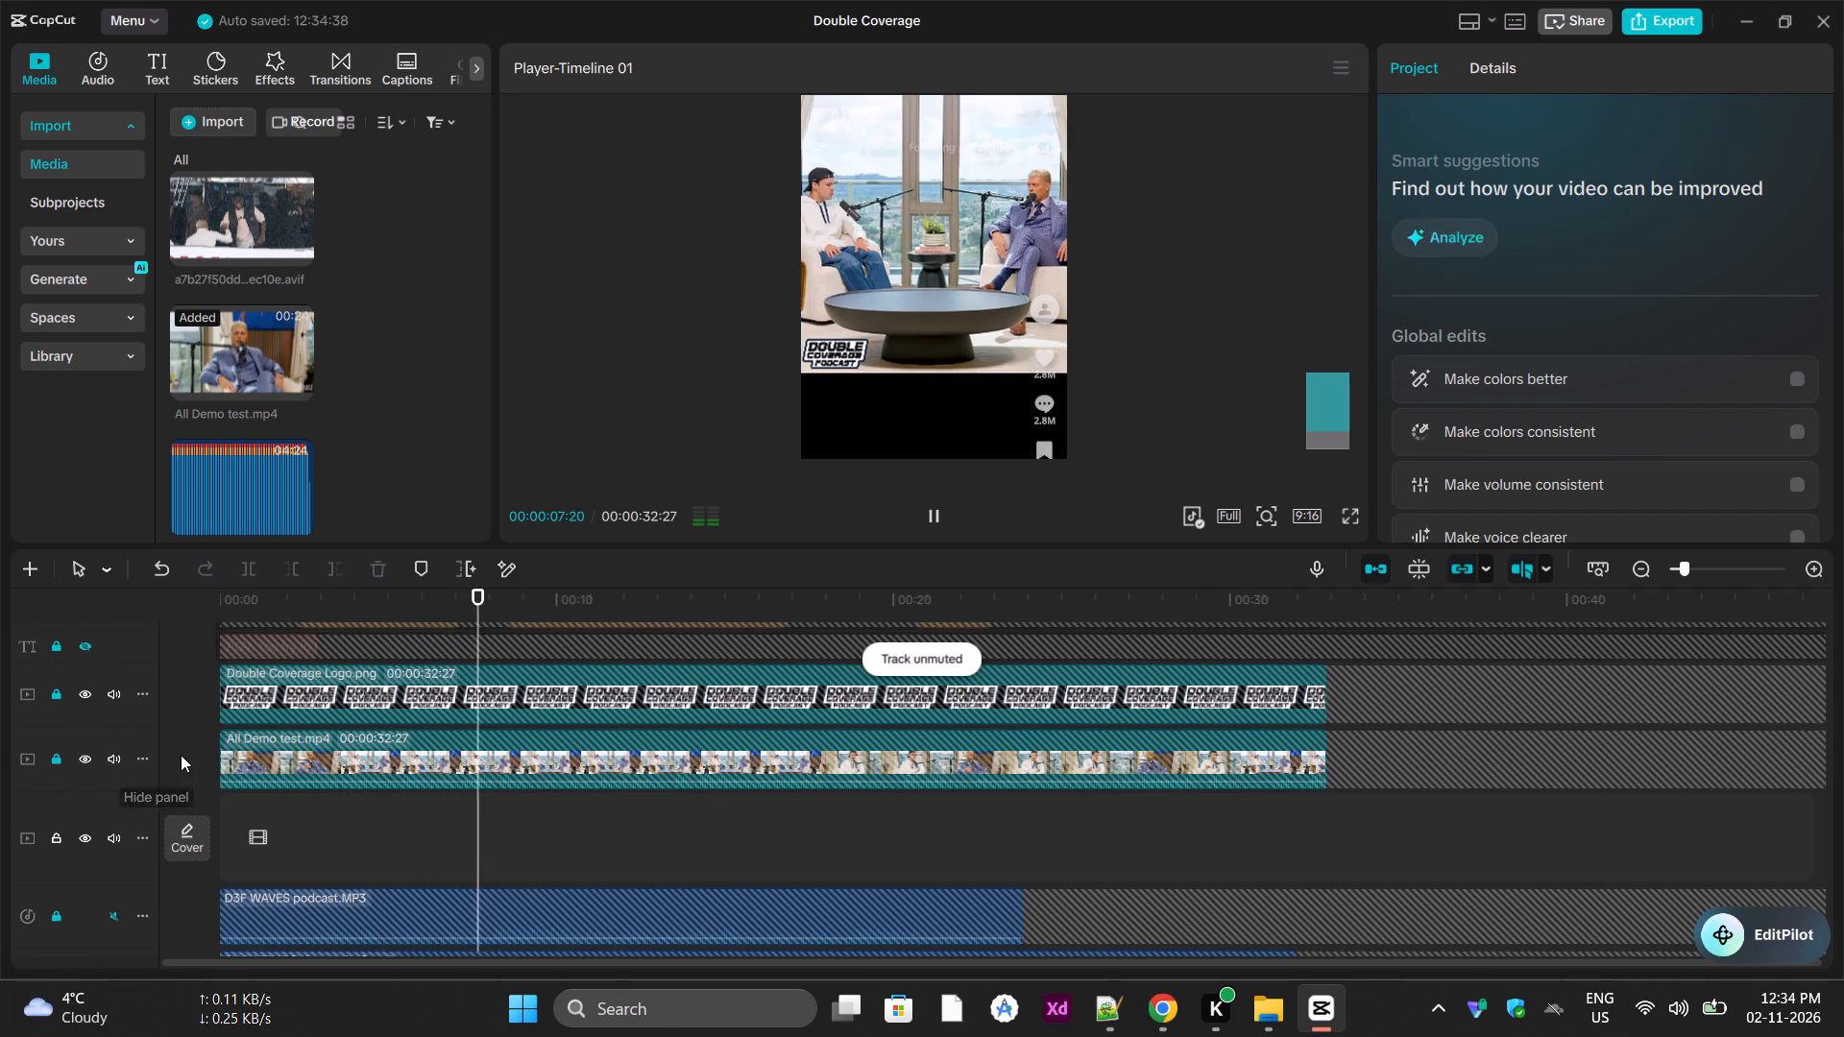
click(114, 841)
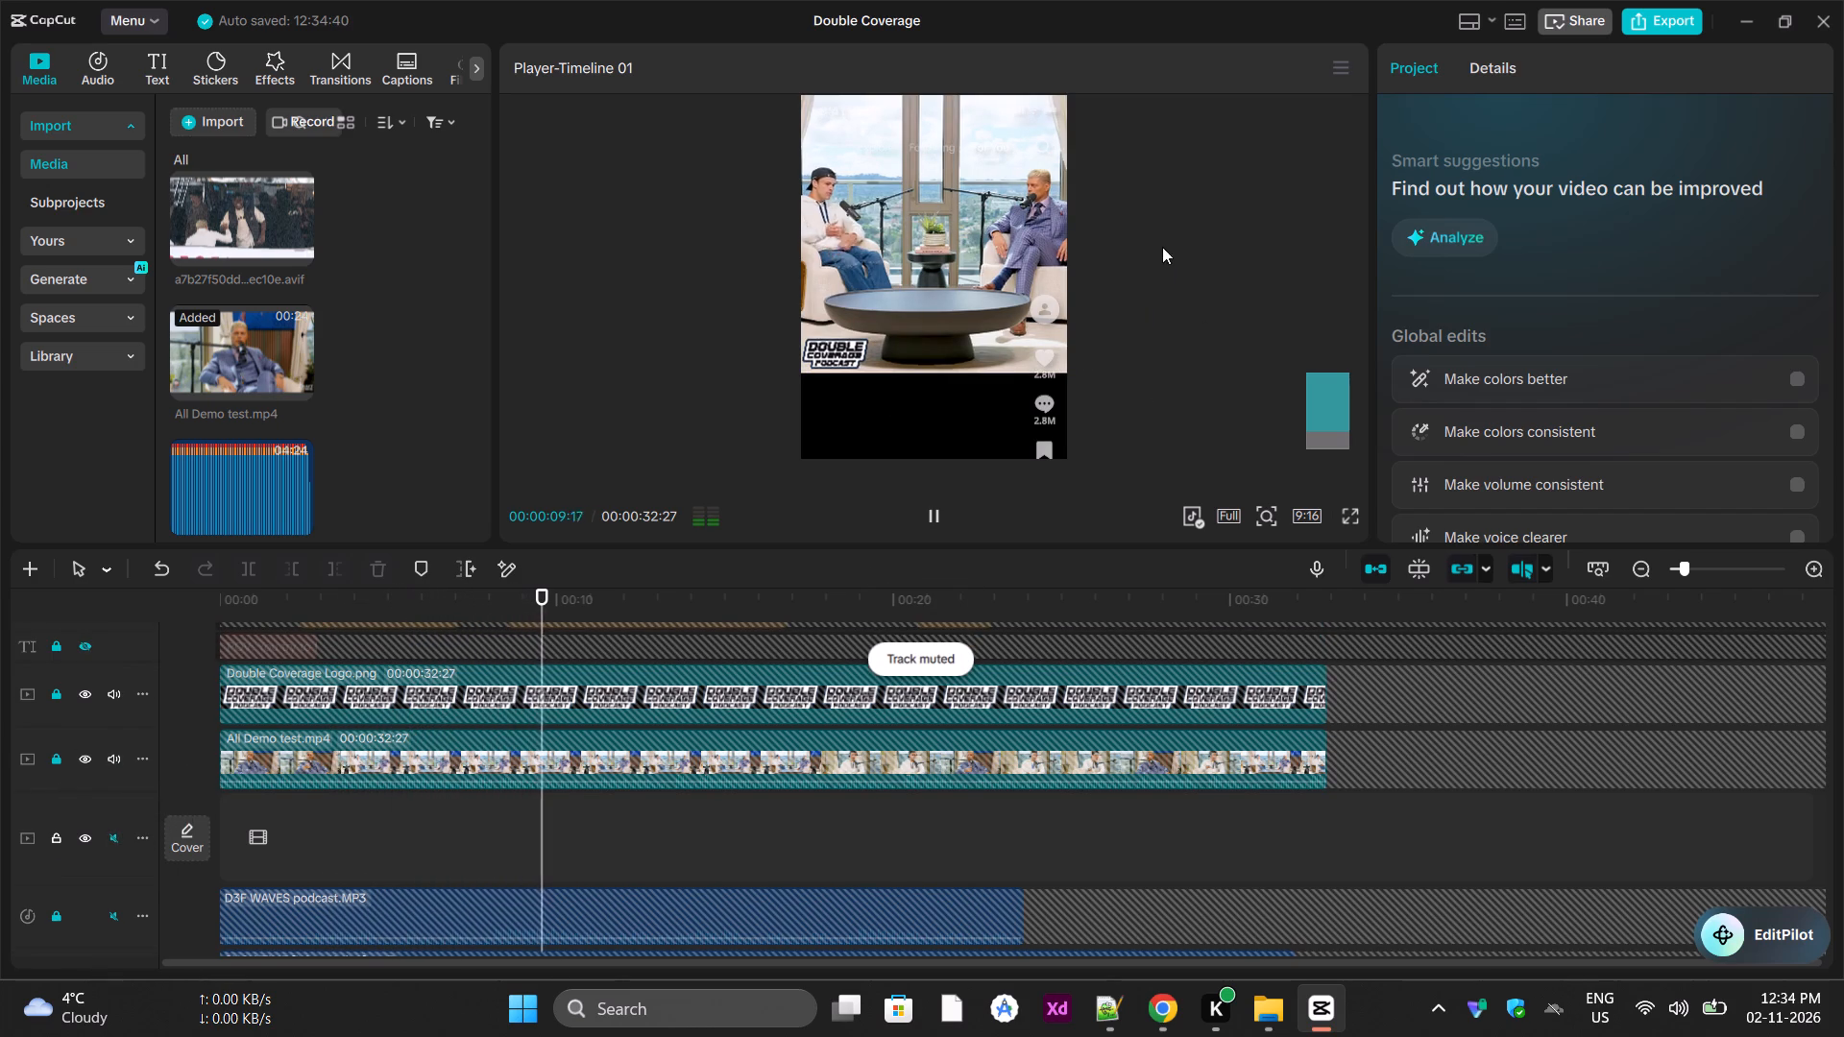
Watch the rest of the short to its end, inspecting the preview at different magnifications.
ctrl+scroll(1122, 240, up, 6)
scroll(788, 342, up, 7)
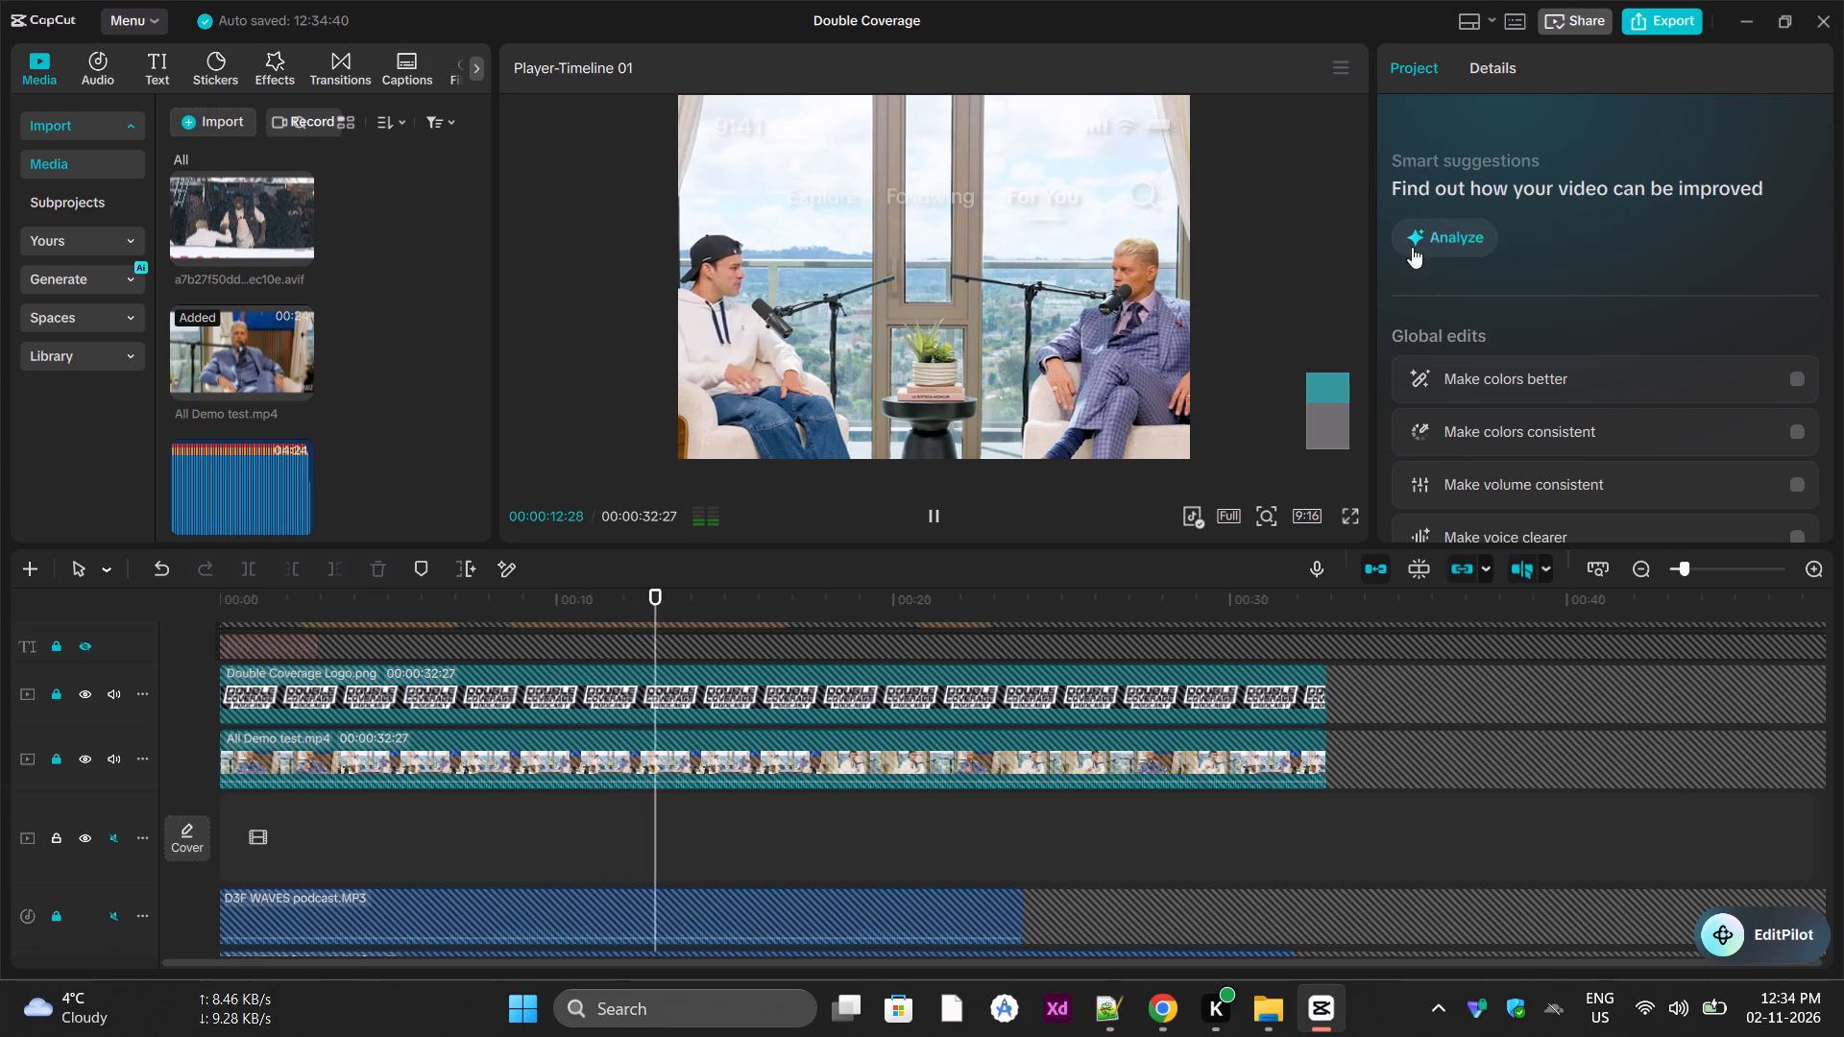
scroll(1263, 265, down, 4)
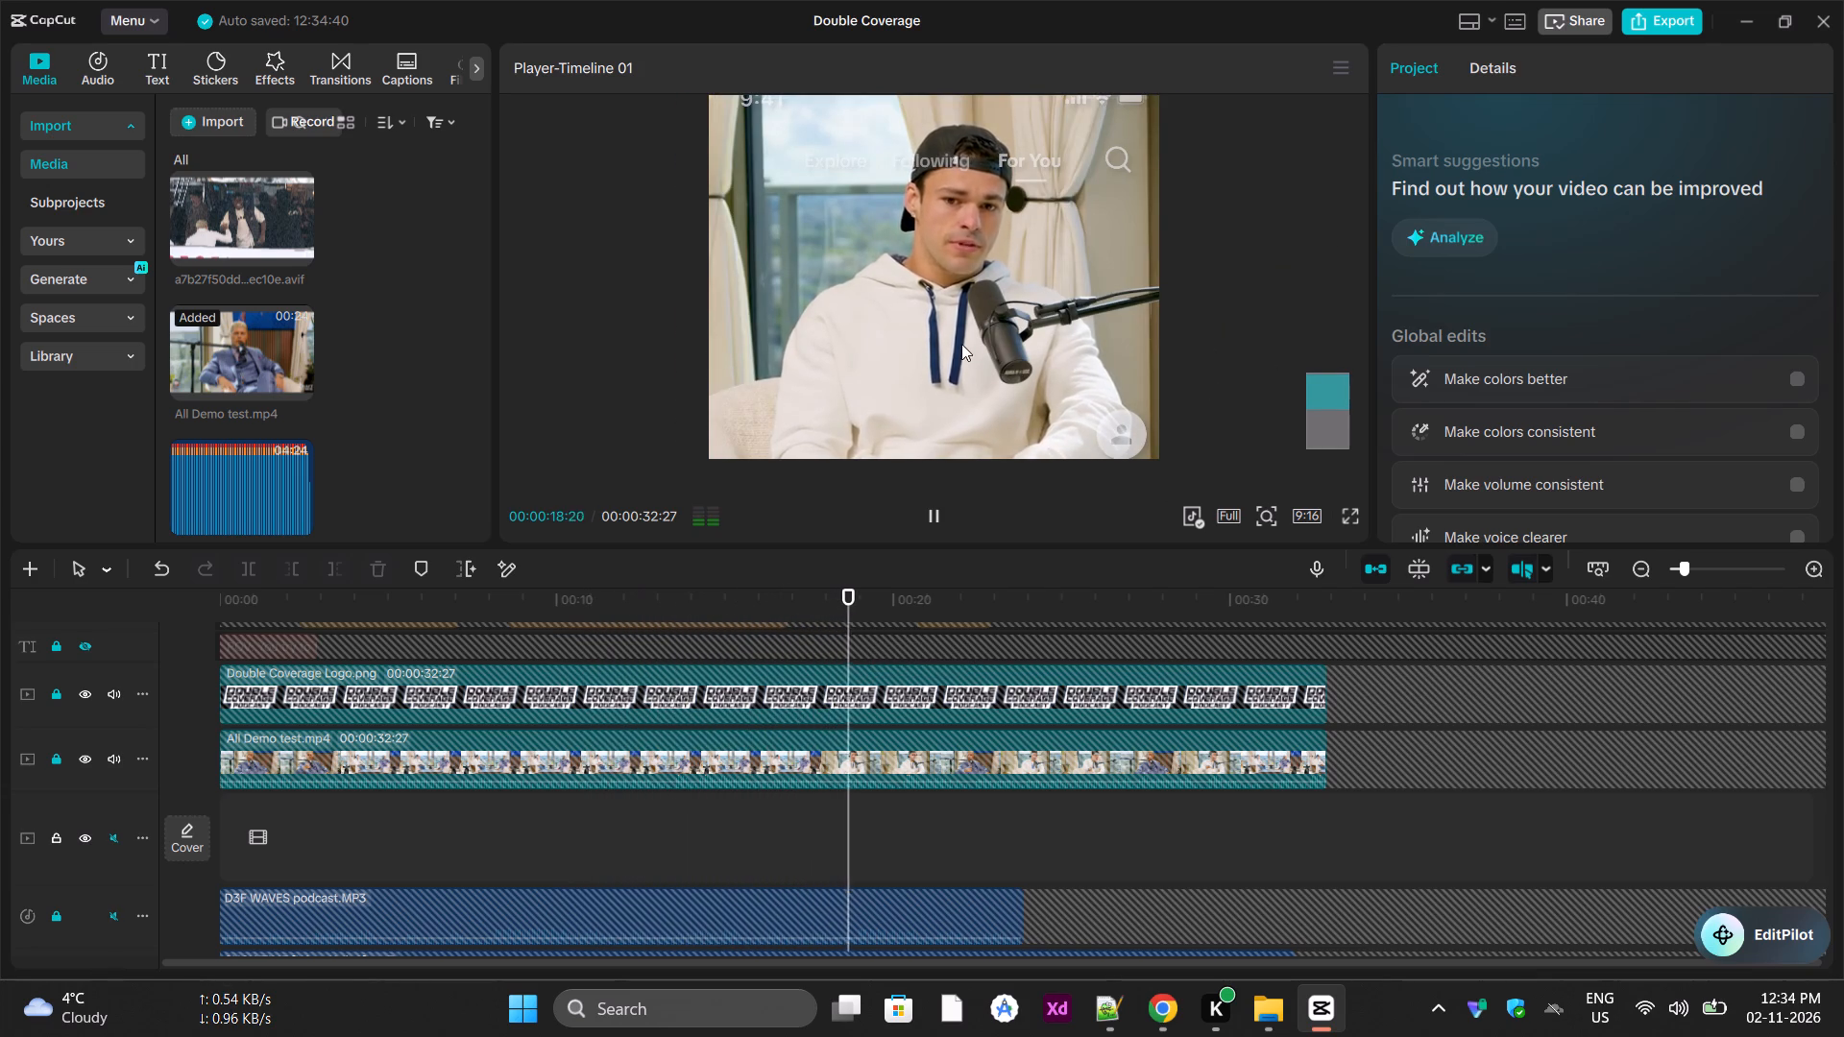
ctrl+scroll(961, 344, down, 5)
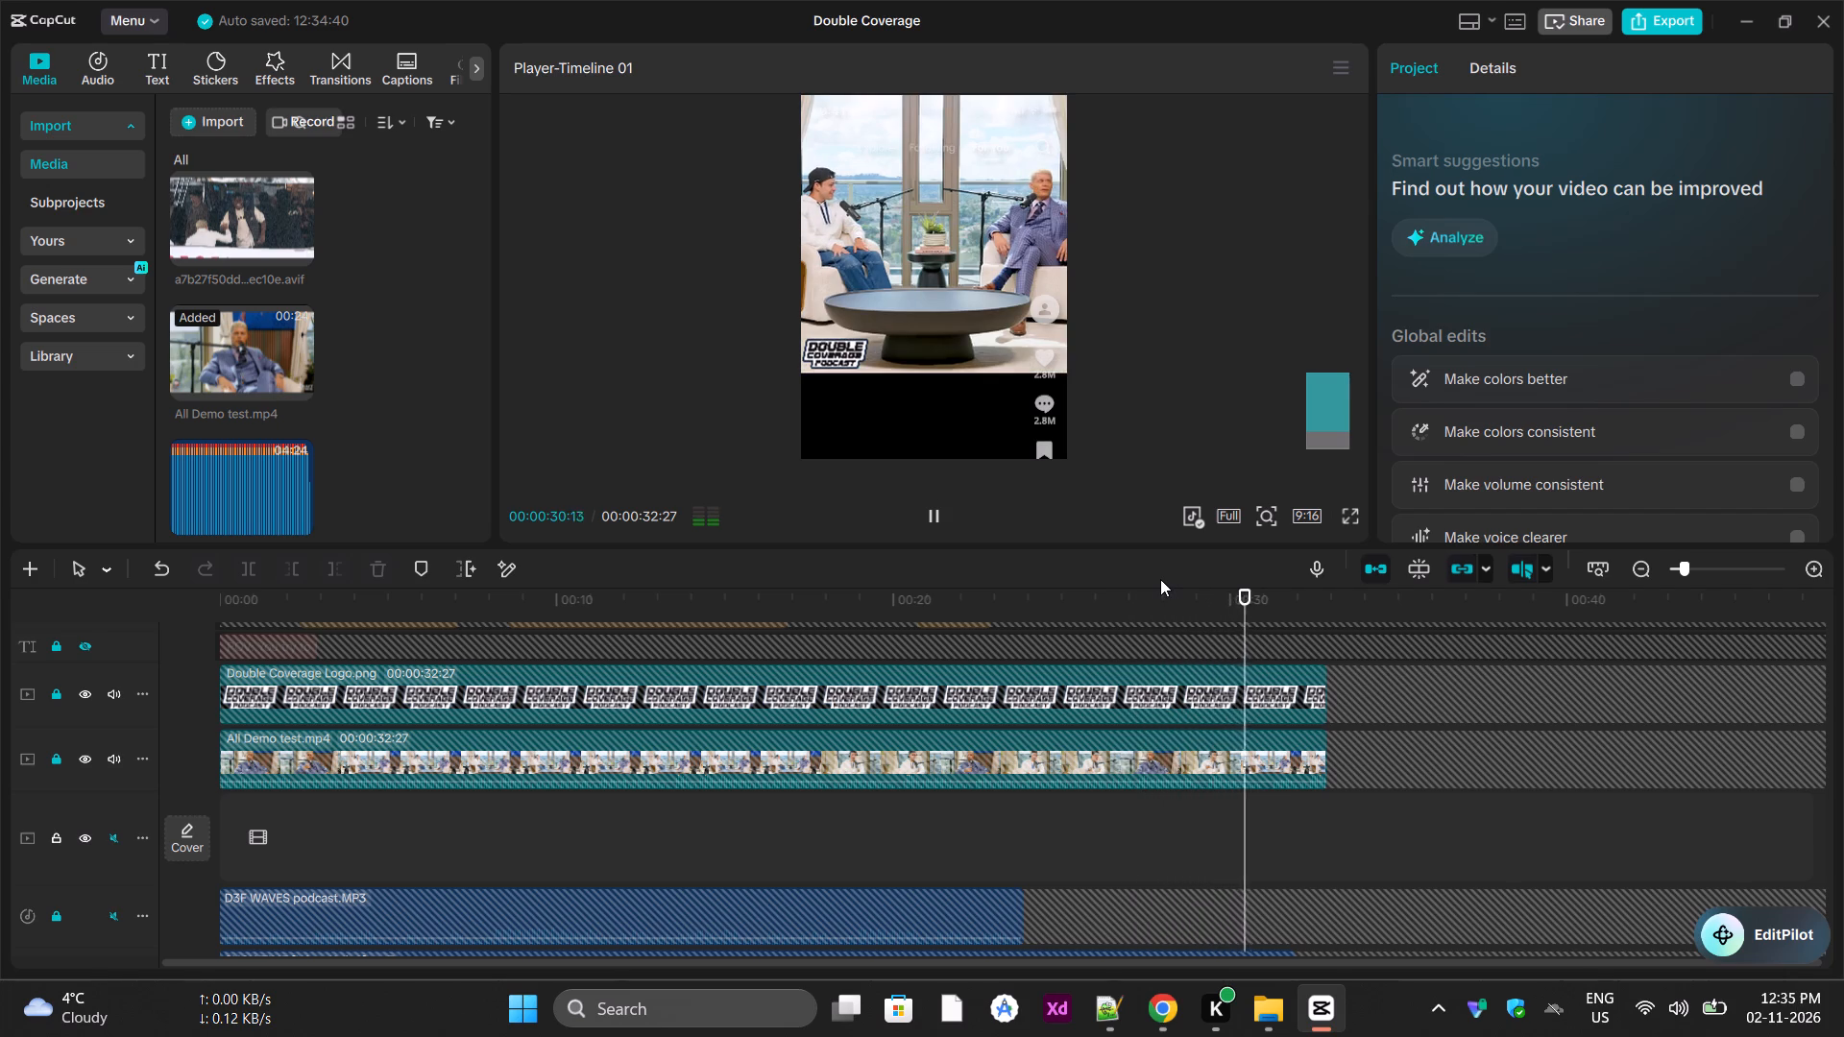
scroll(787, 768, up, 9)
scroll(813, 719, down, 4)
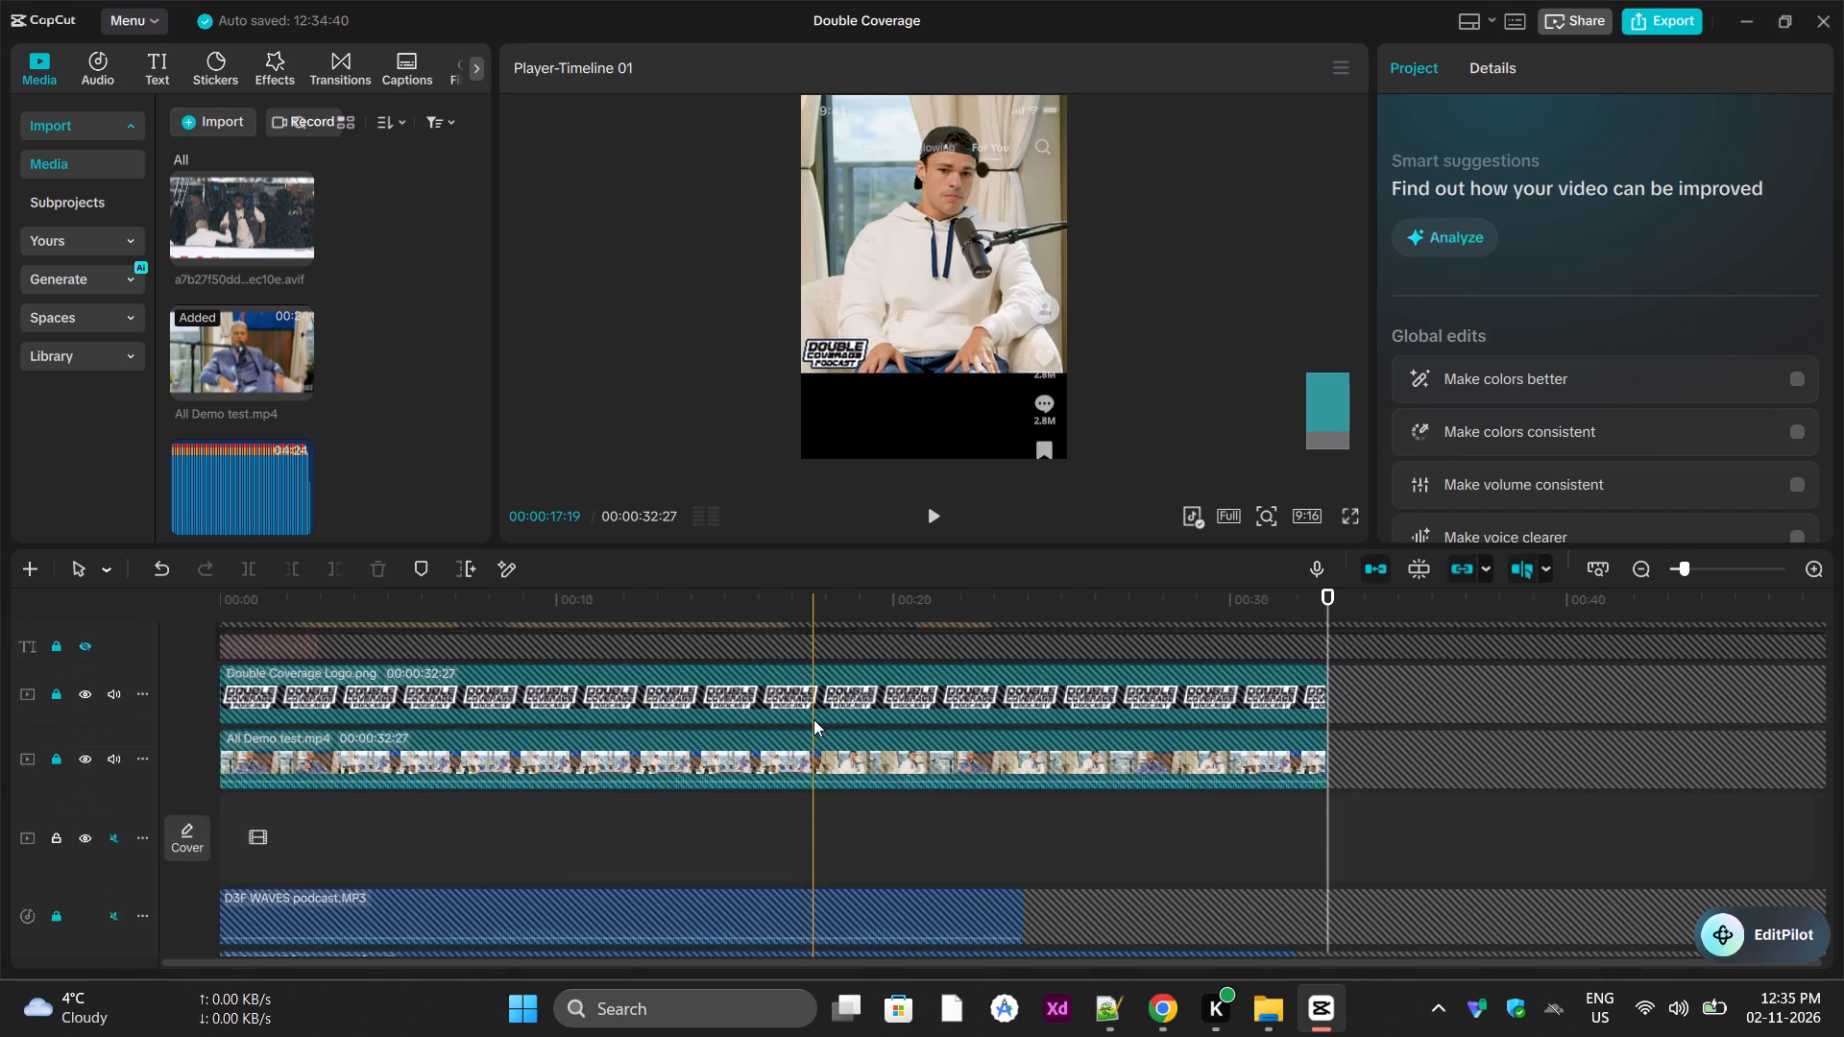
scroll(813, 719, down, 9)
scroll(705, 841, up, 6)
scroll(589, 774, up, 3)
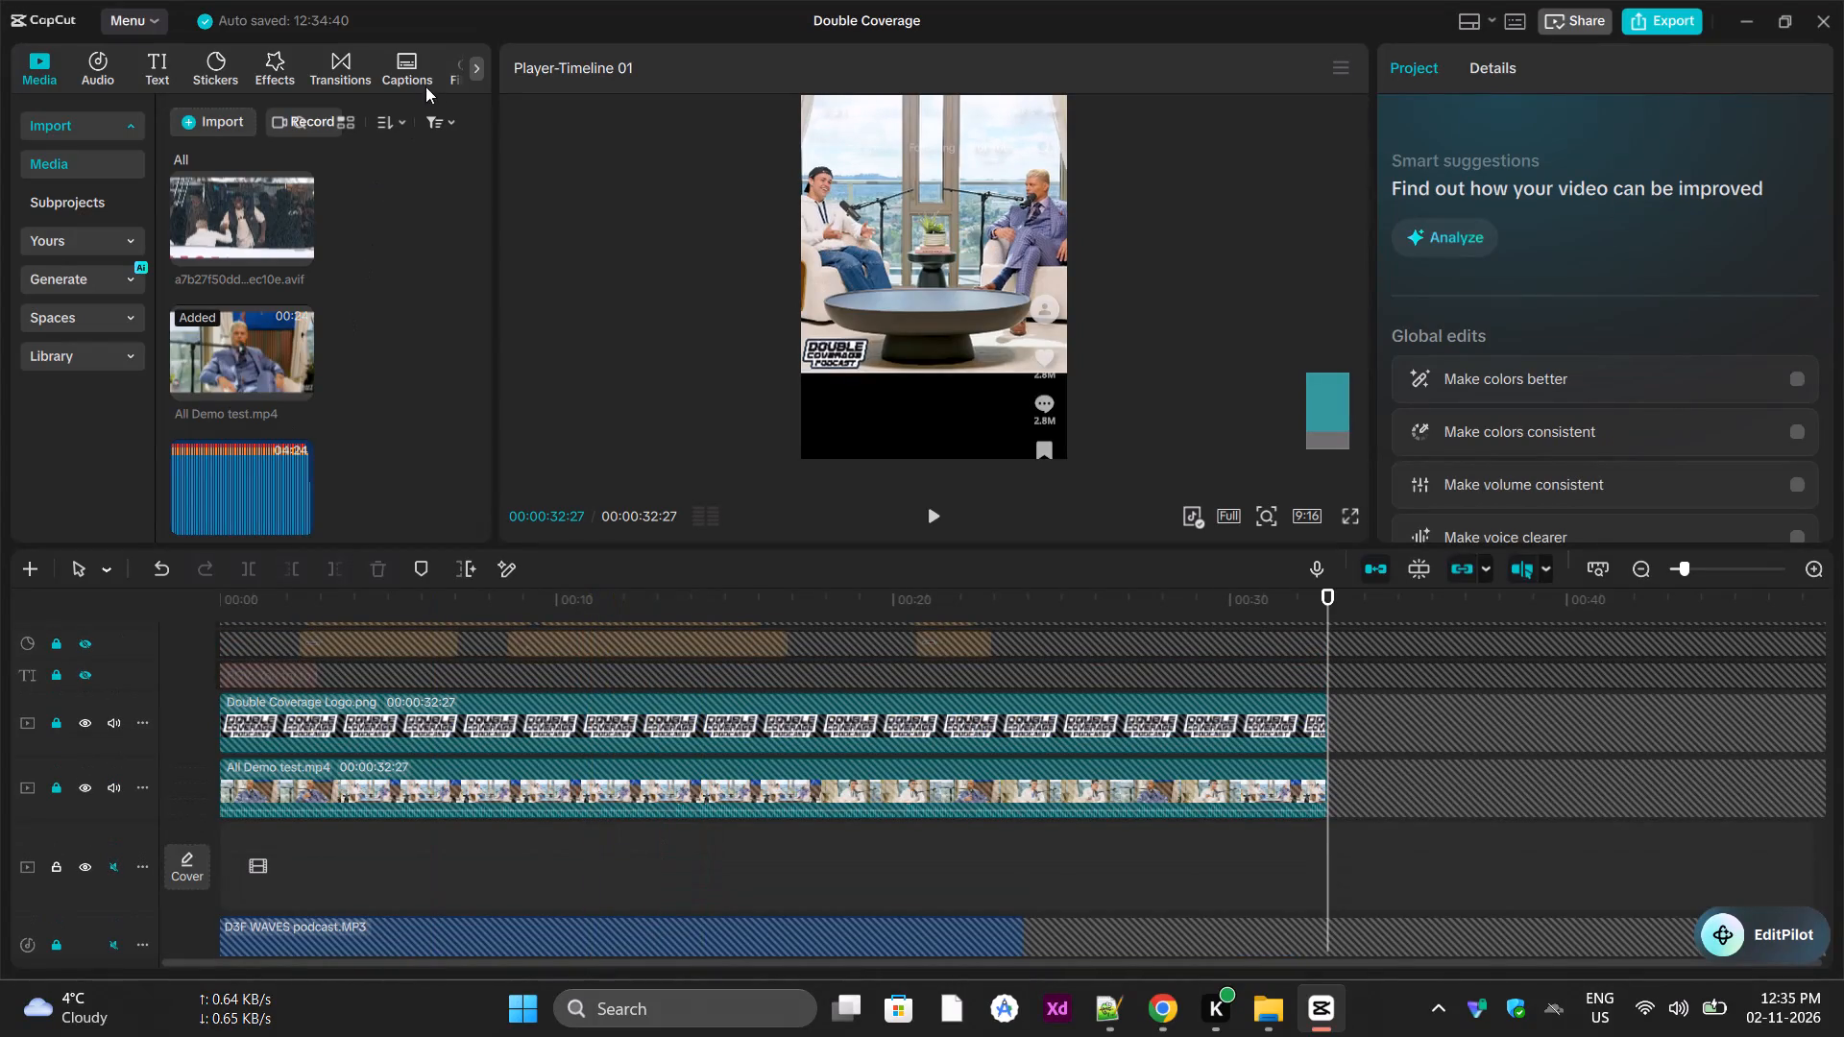
Generate auto captions for the short with spoken language on Auto detect and filler word identification enabled.
click(399, 65)
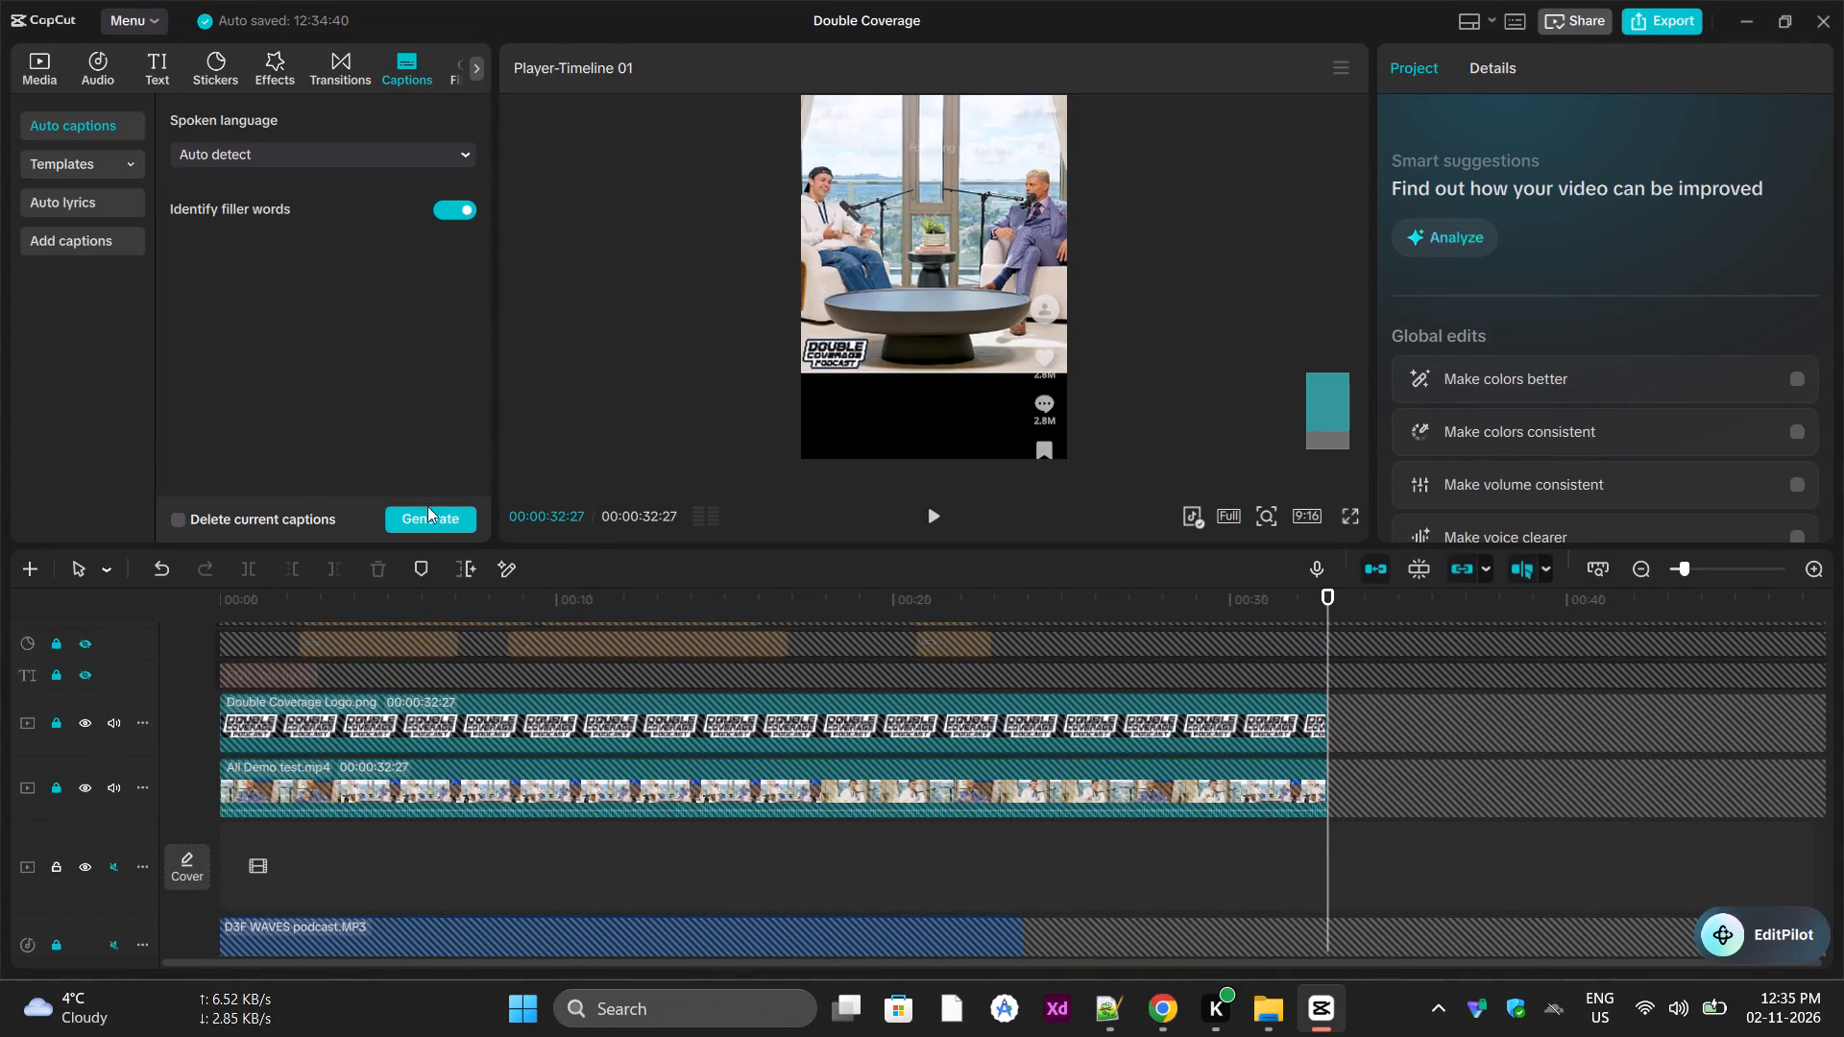
click(429, 518)
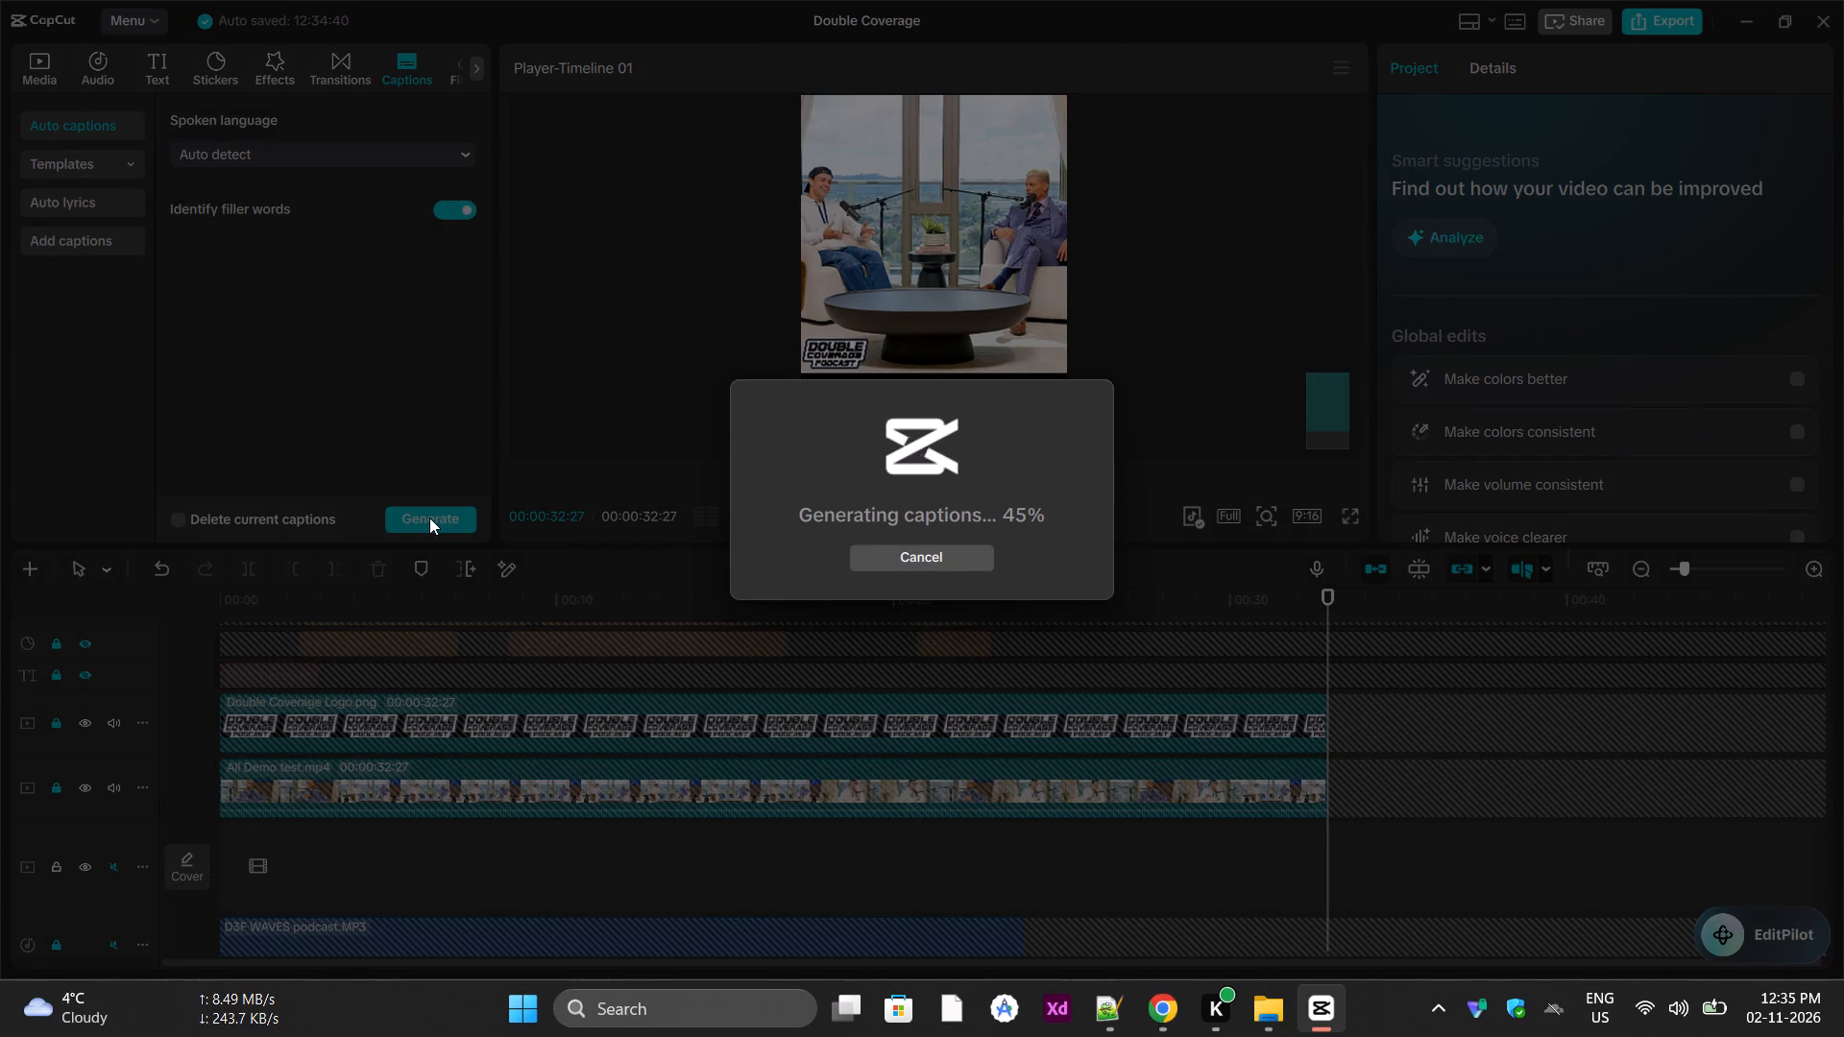
click(994, 430)
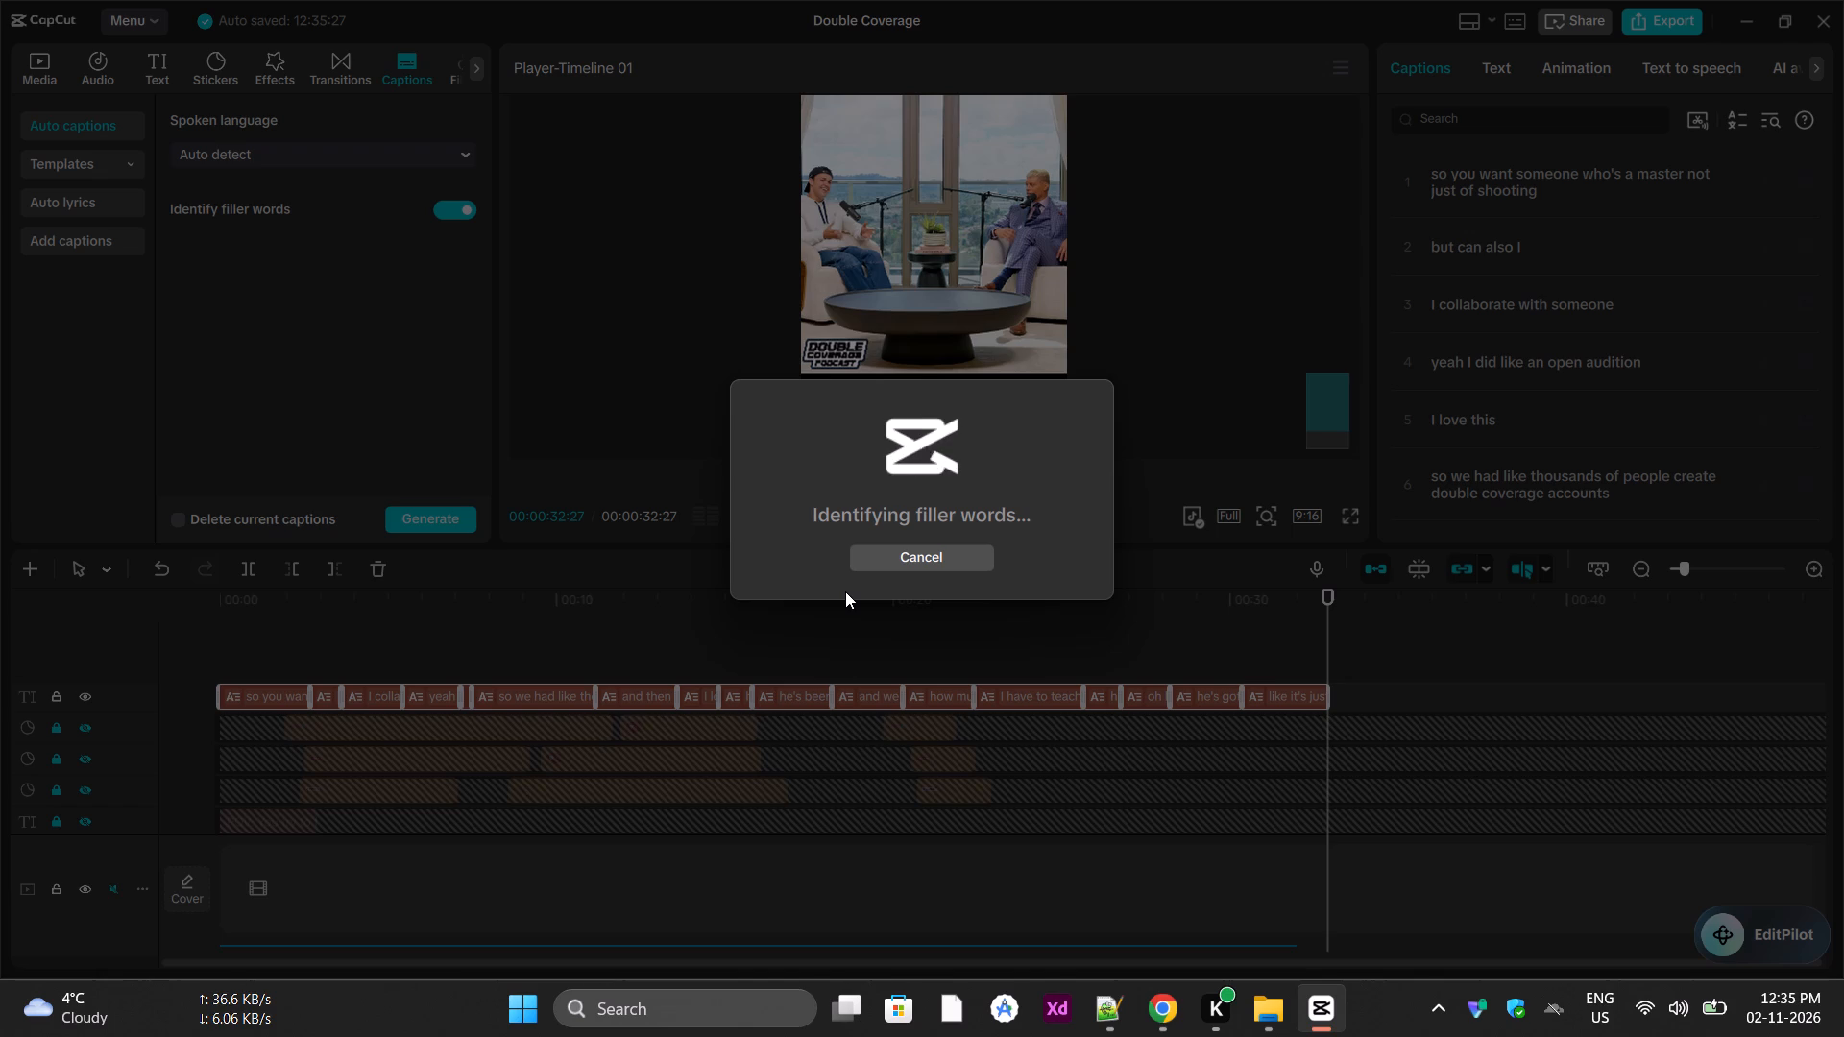
click(763, 529)
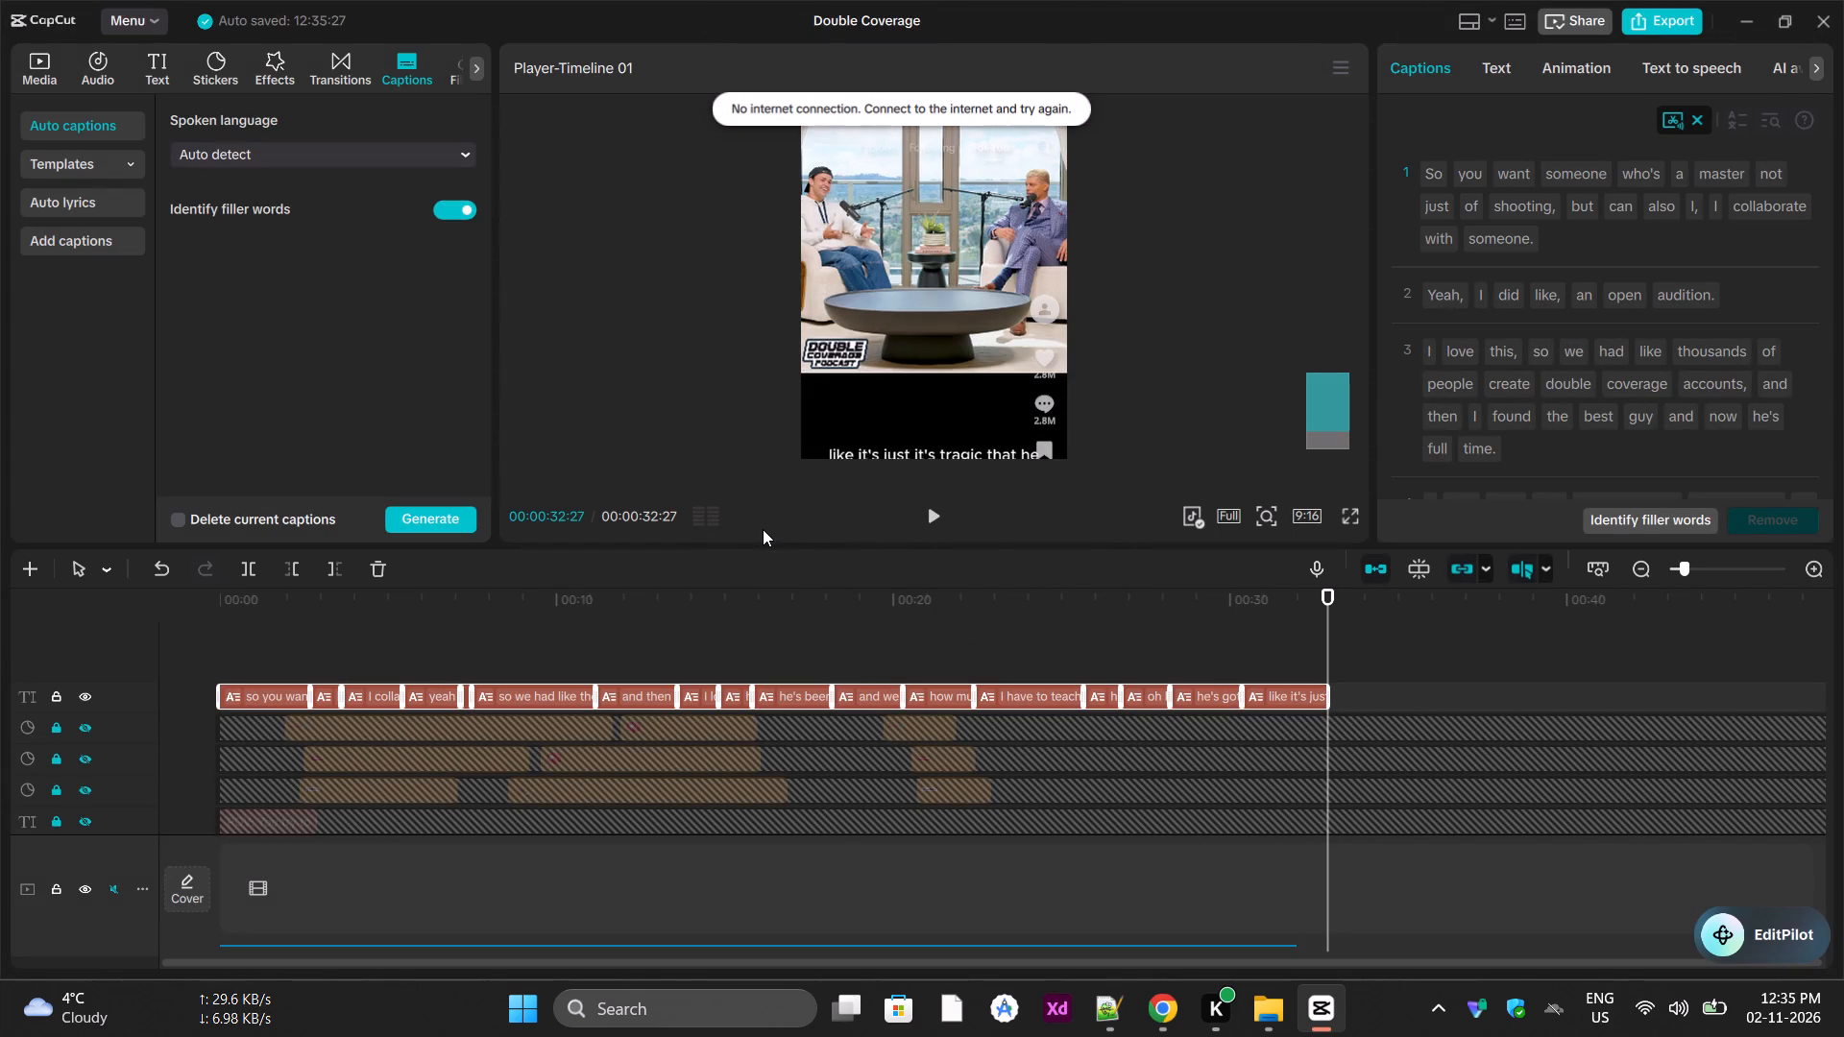
ctrl+scroll(250, 705, up, 12)
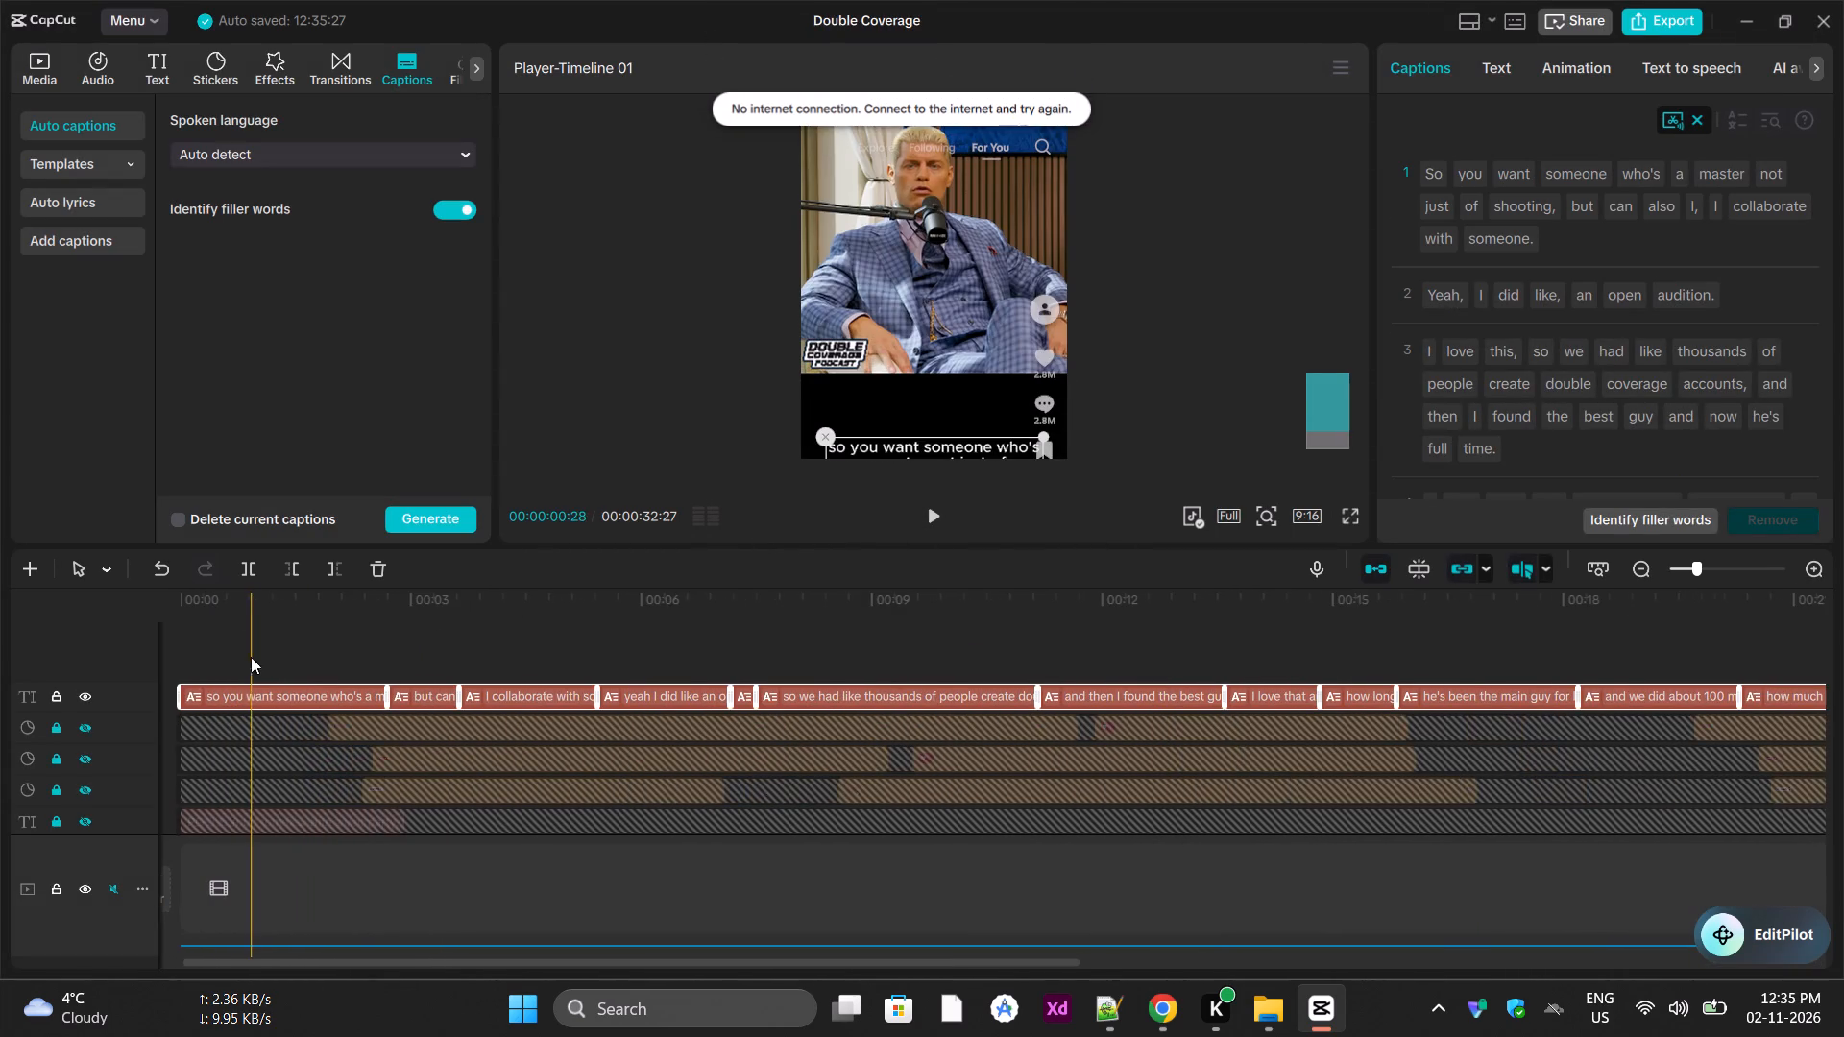
Apply the Classic text template with the bold white single-word "THE" sample to all main captions.
drag(274, 602, 157, 575)
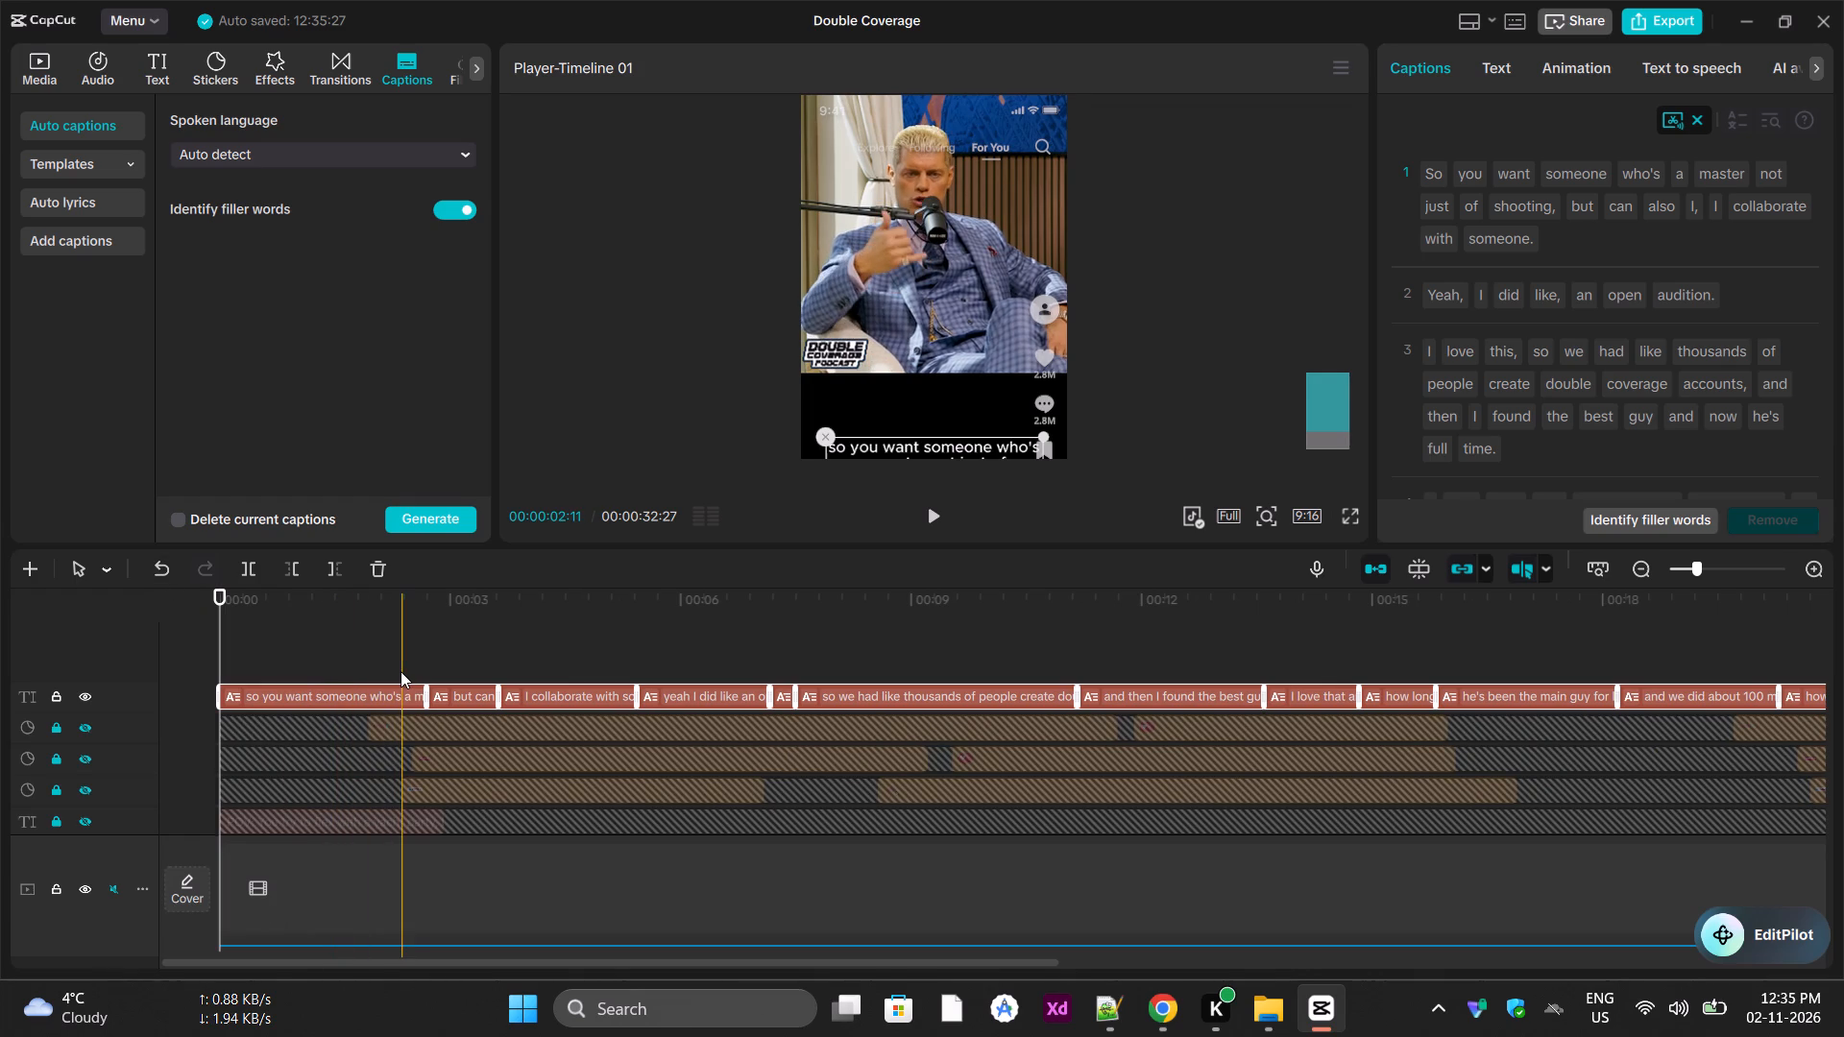
click(376, 693)
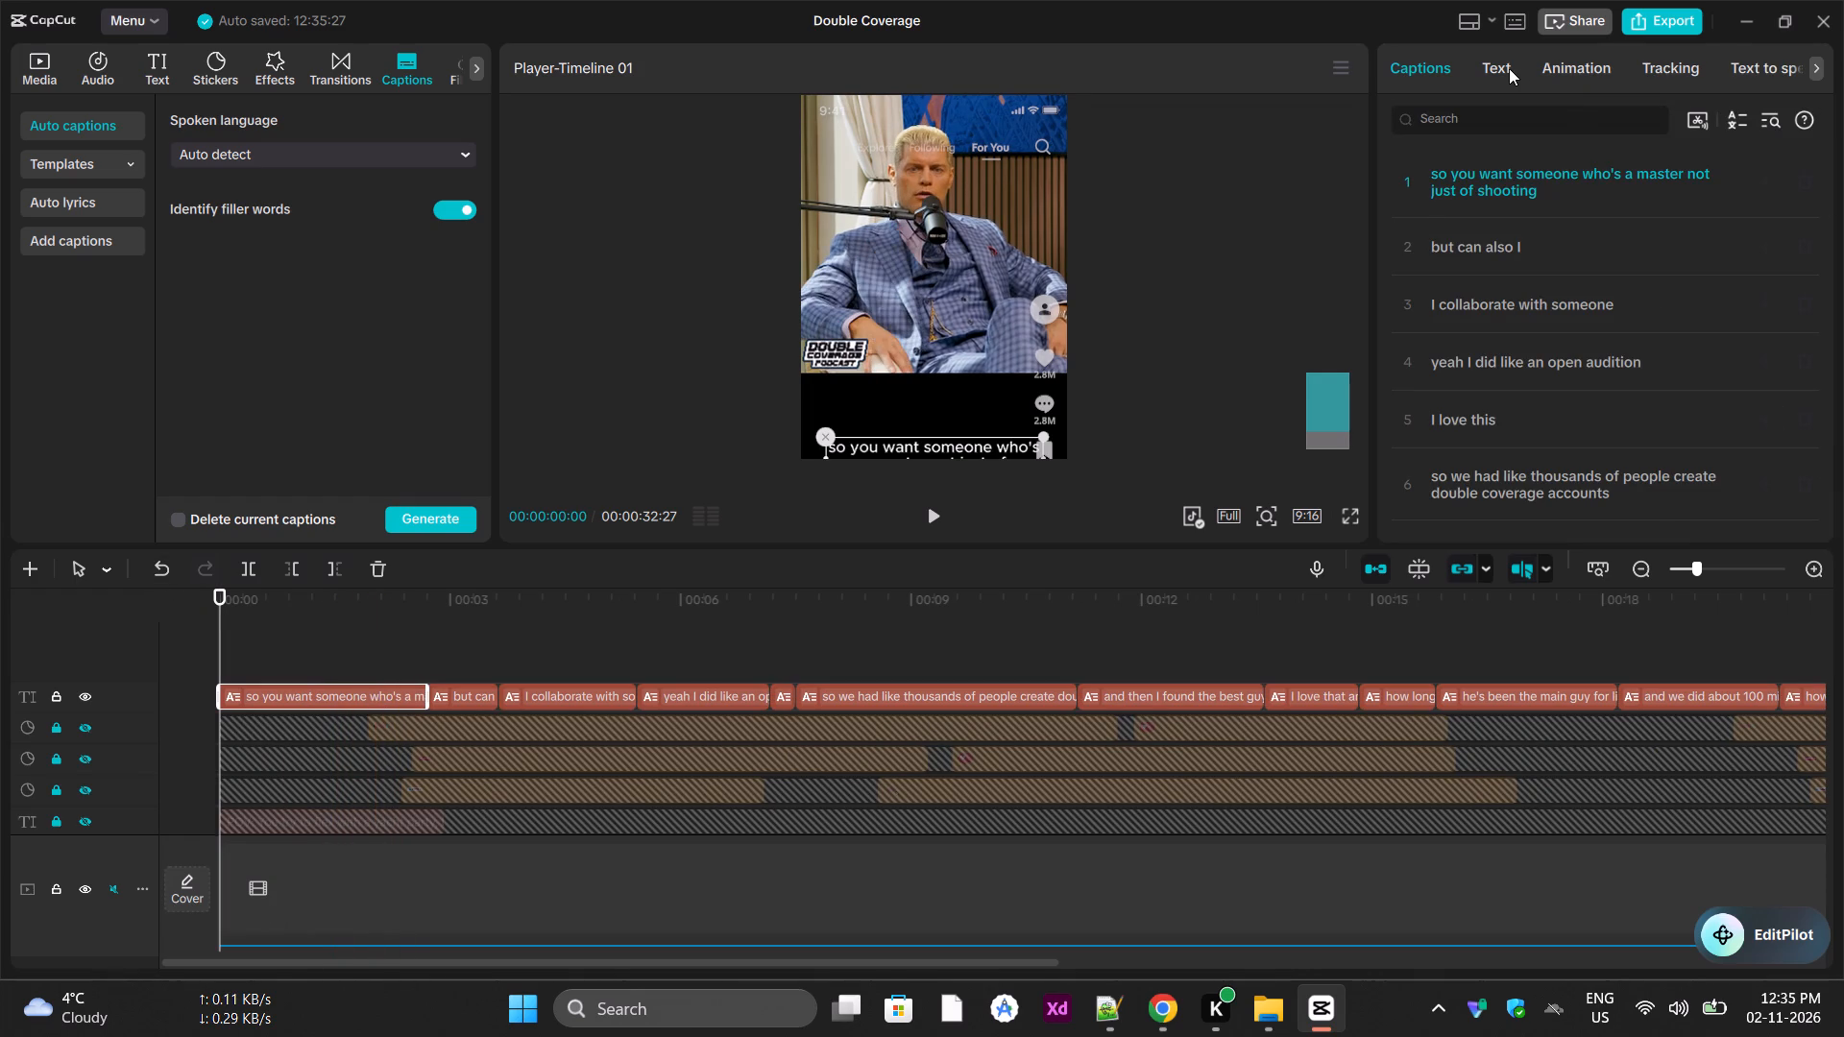
click(1507, 68)
click(1559, 122)
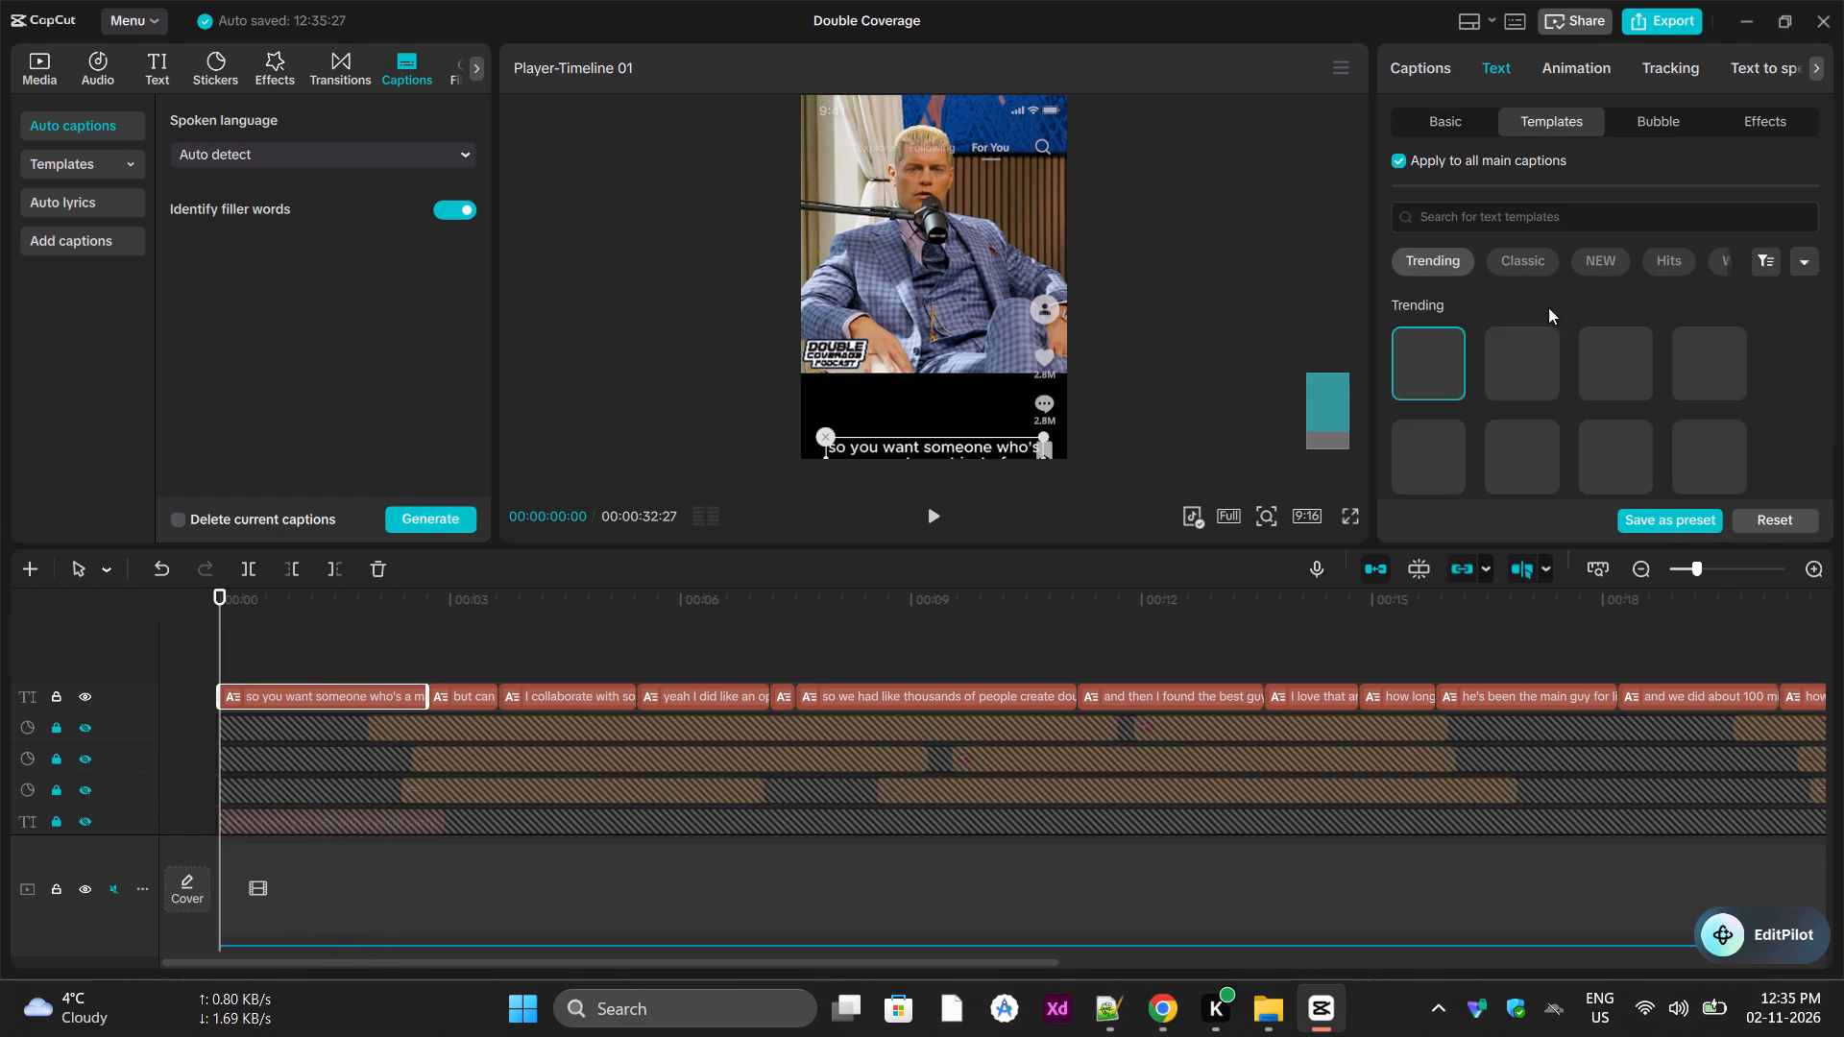
click(1536, 261)
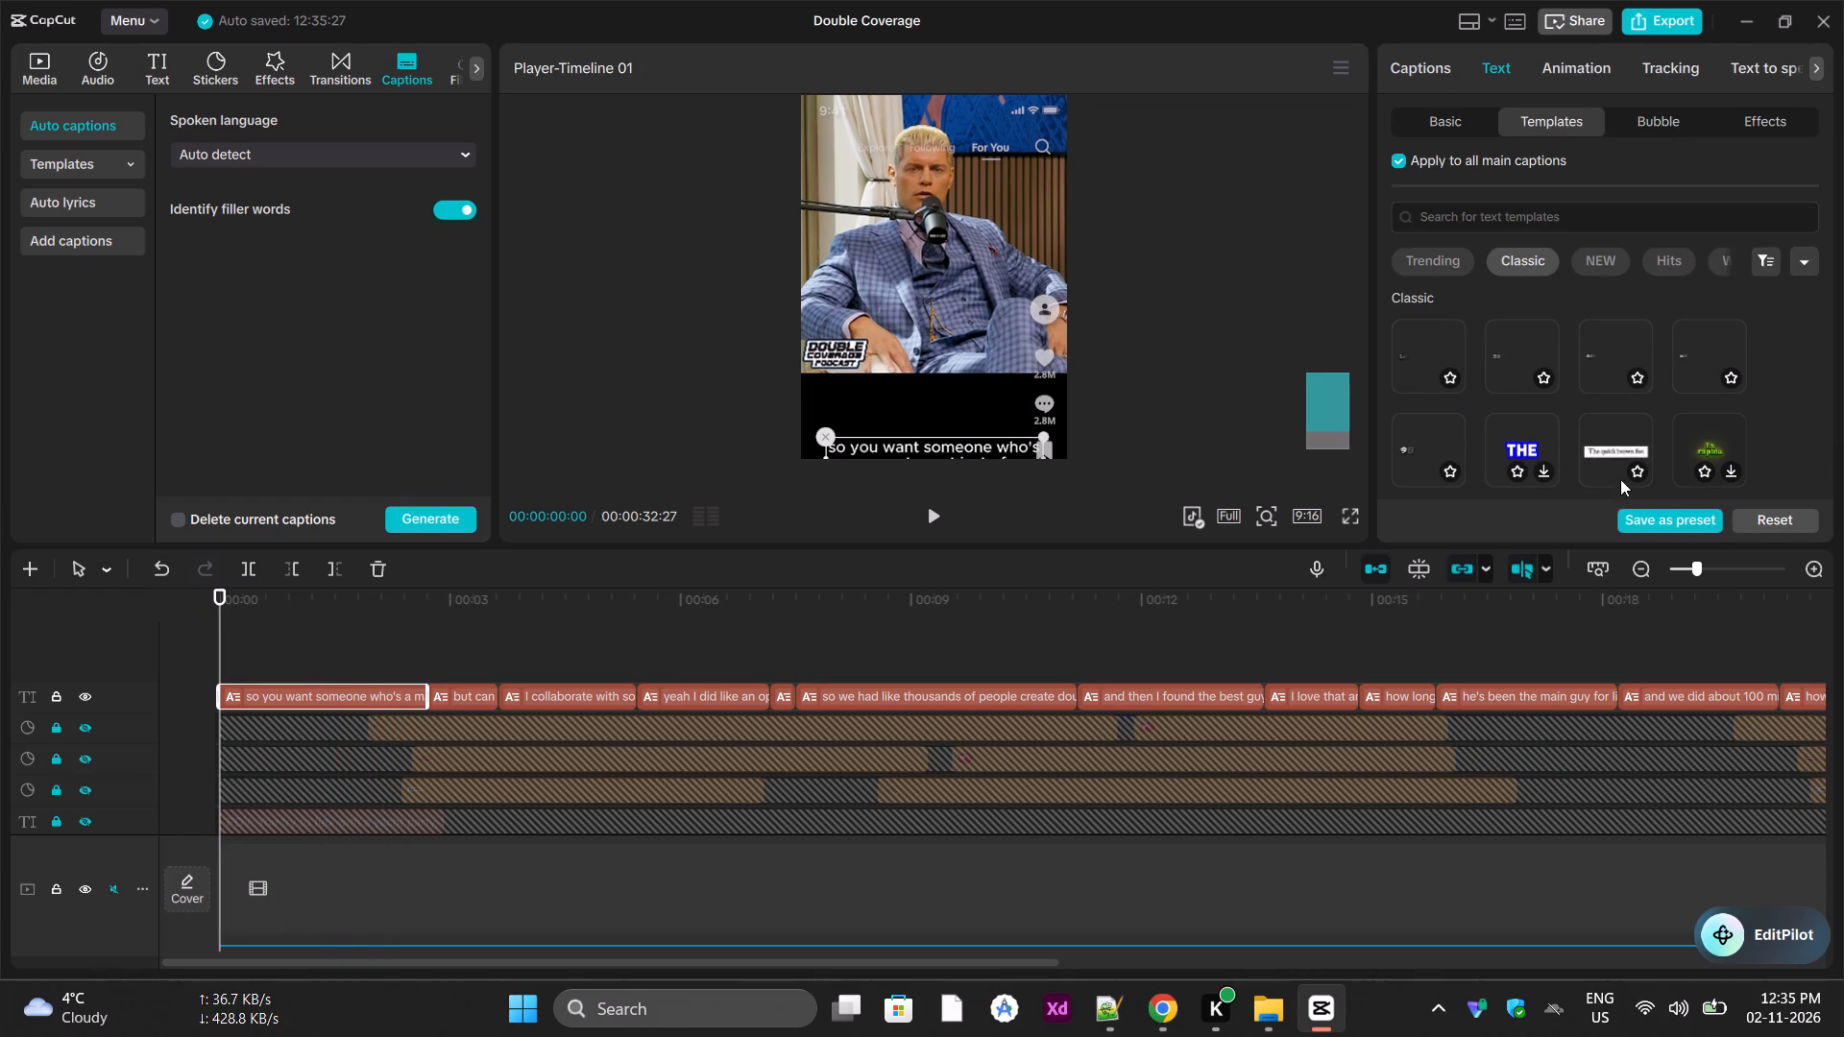
scroll(1756, 382, down, 3)
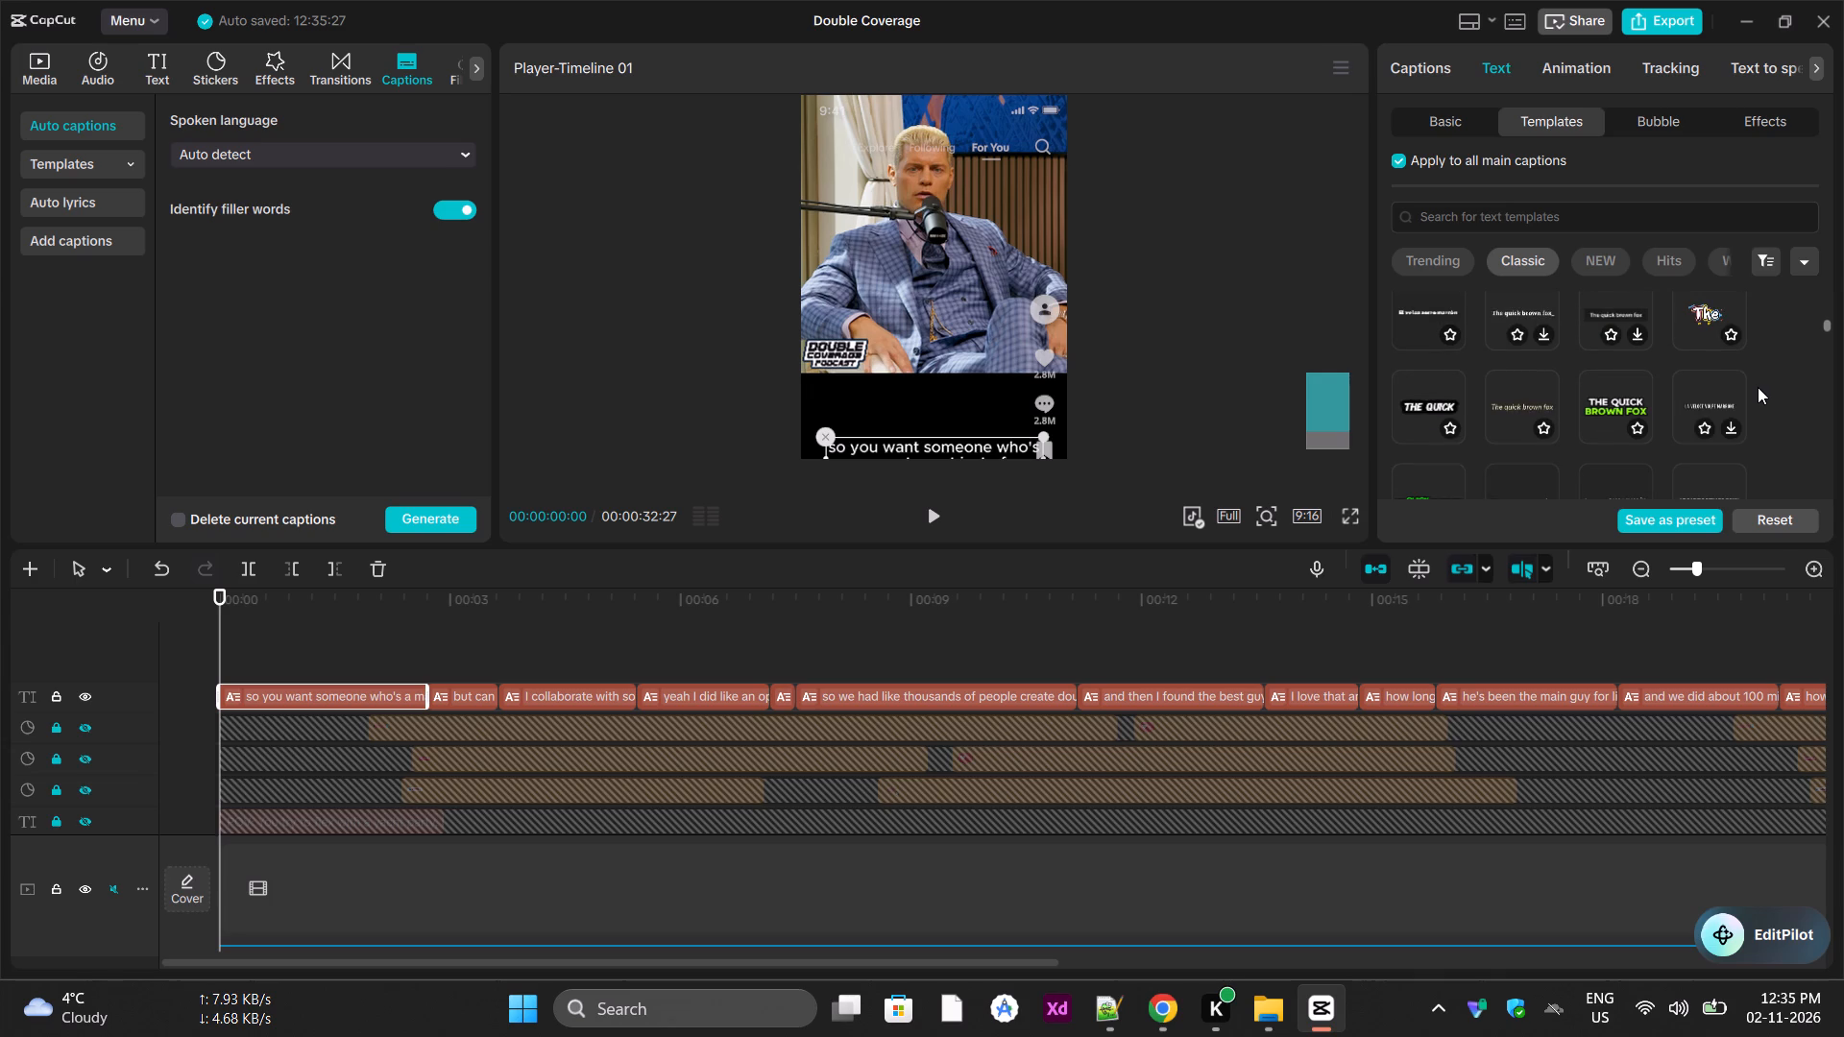
scroll(1745, 416, down, 3)
scroll(1458, 395, up, 1)
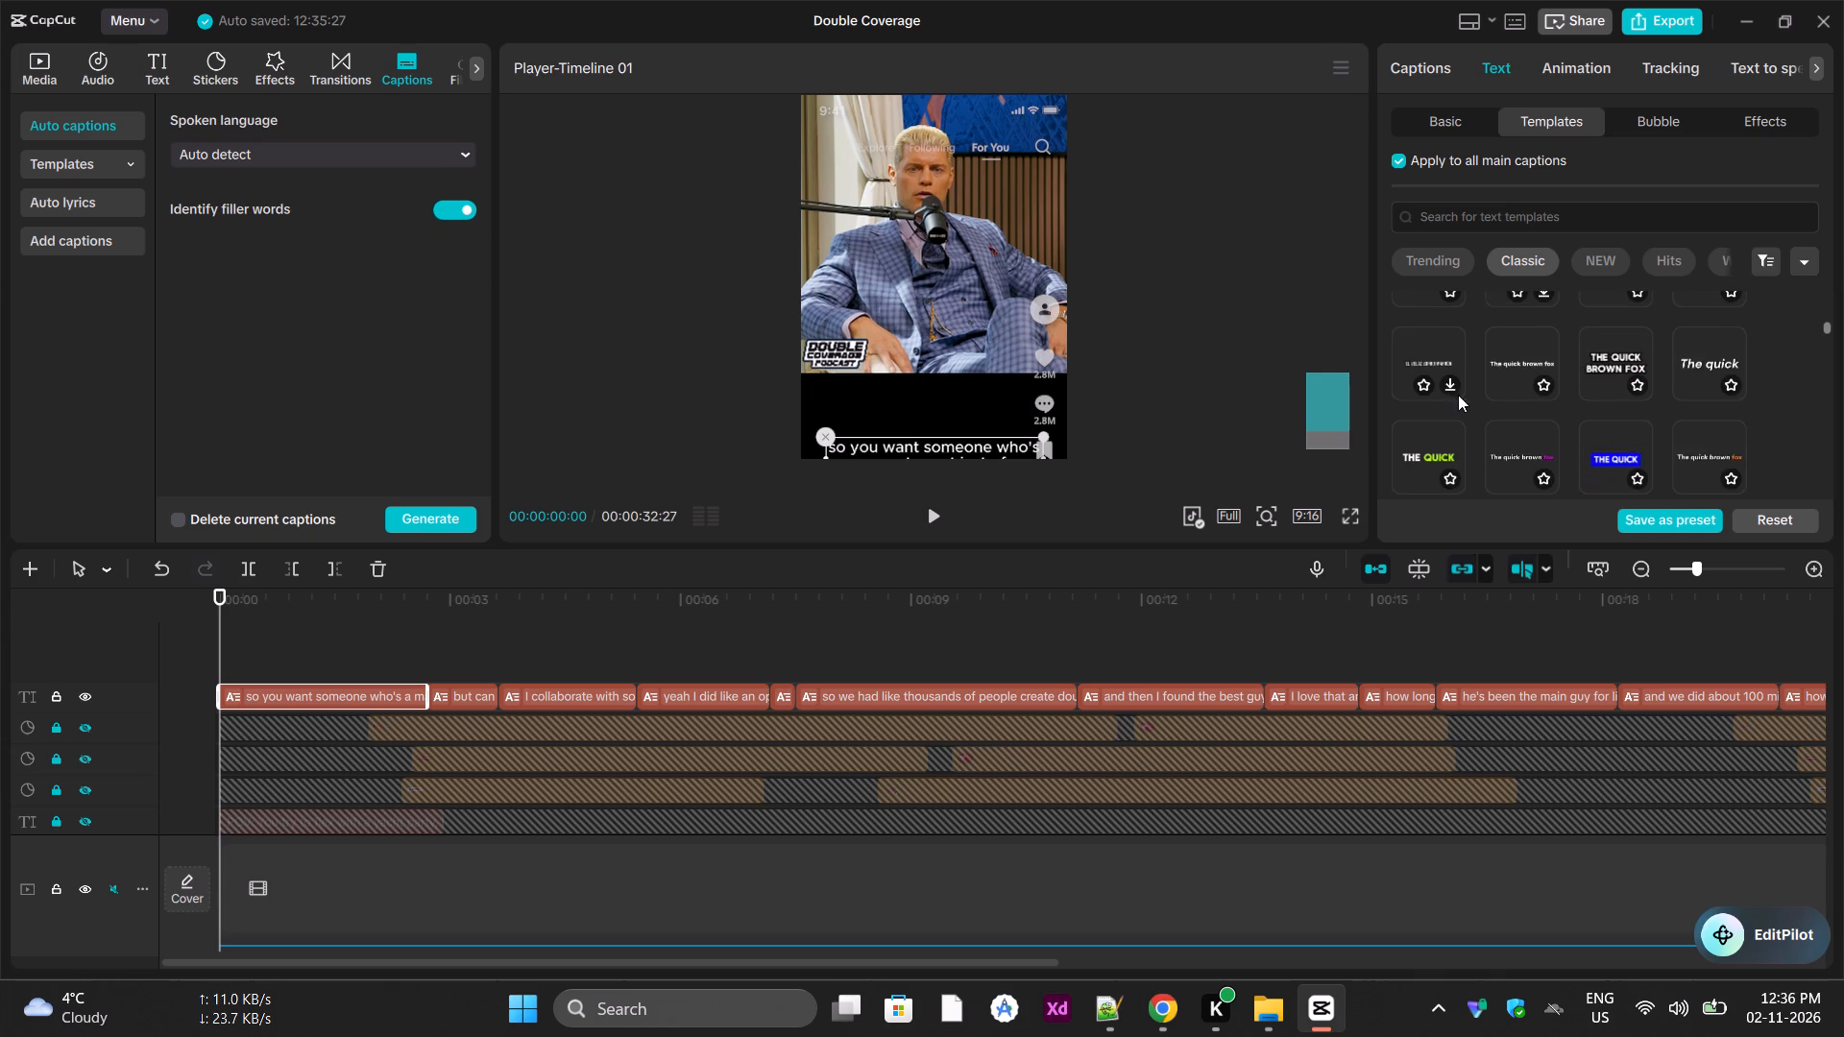
click(1426, 373)
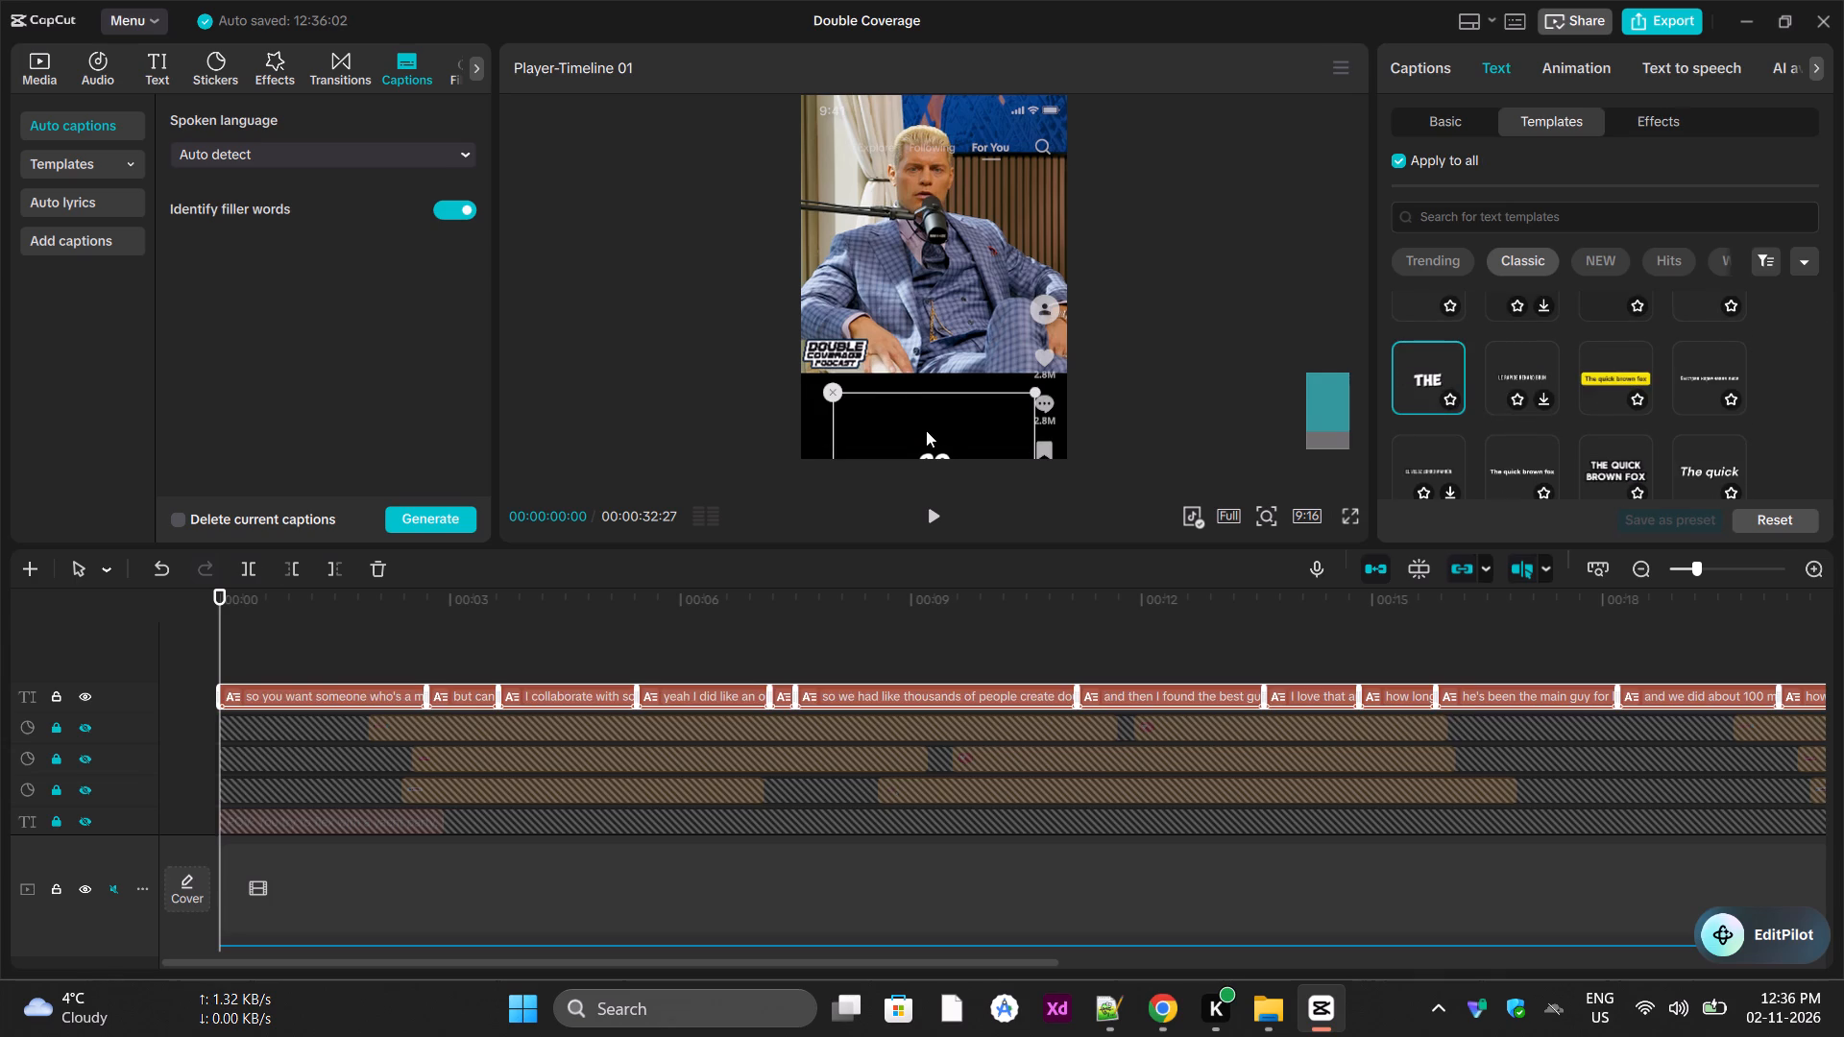
Set the font size of all captions to 14 and apply the bright green preset style with black outline.
click(1454, 123)
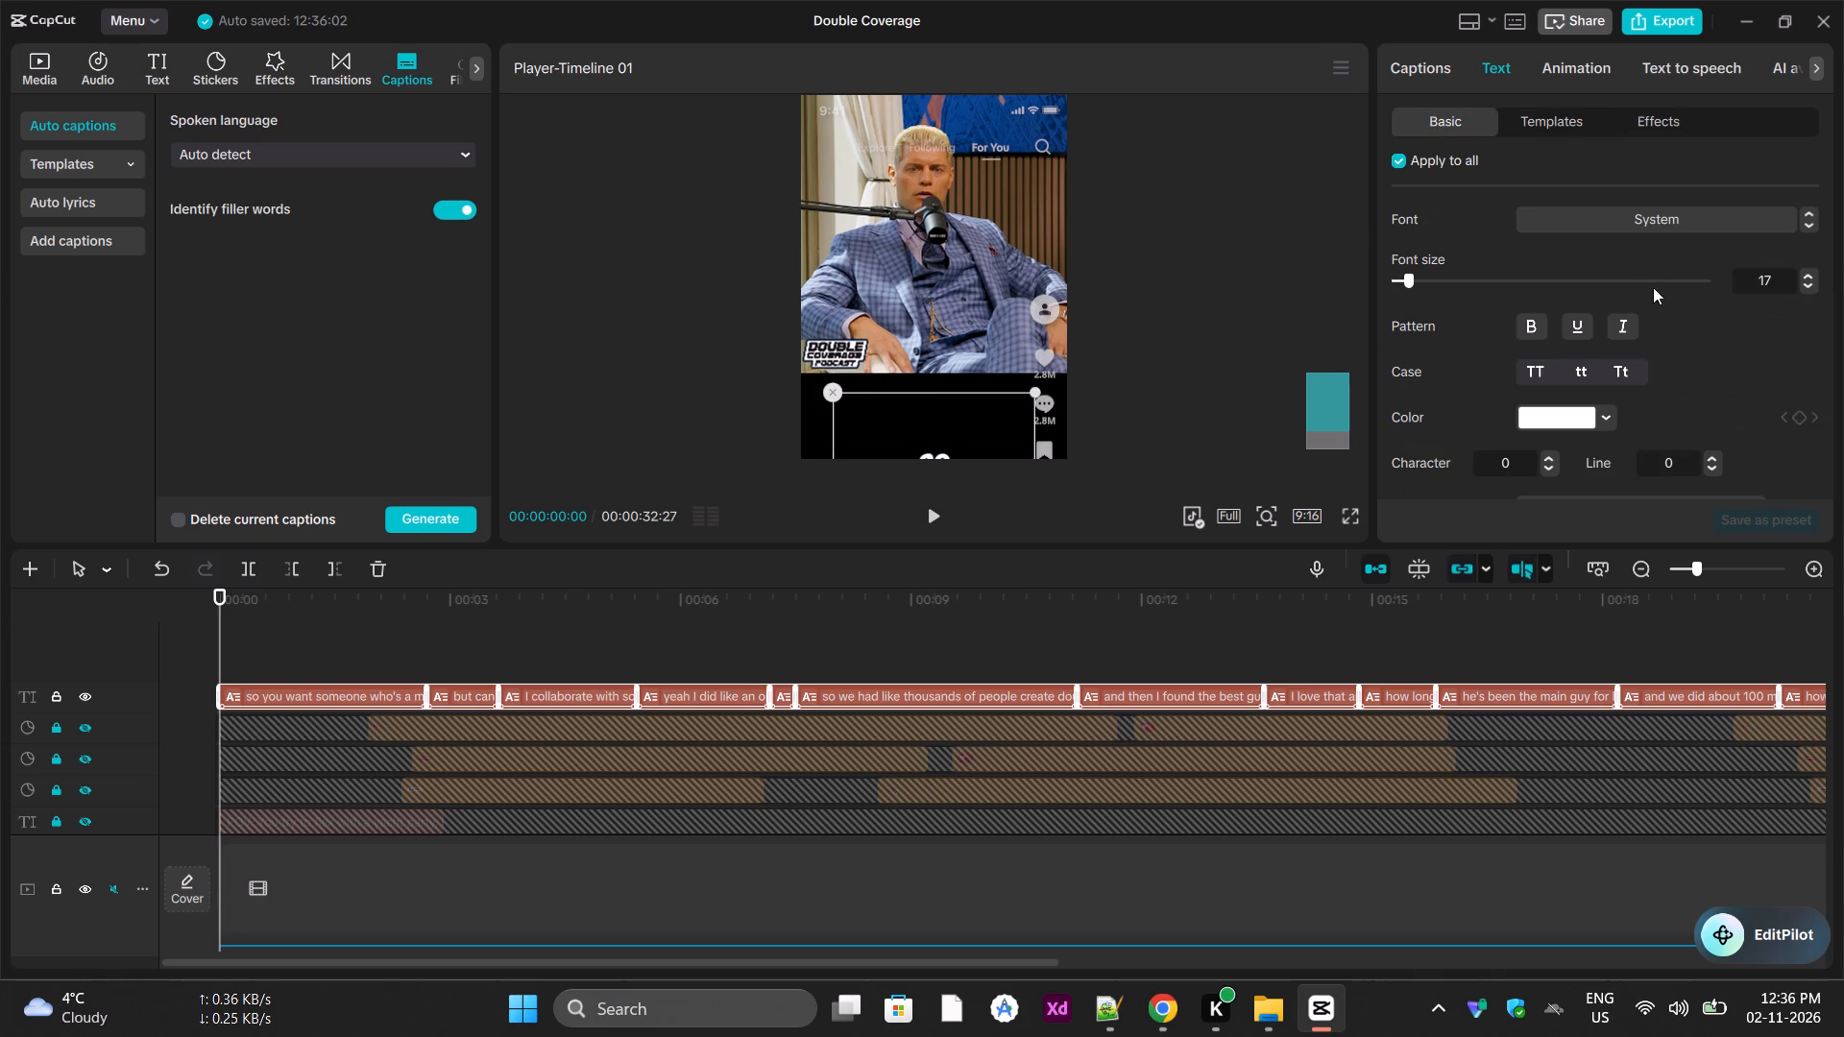
double_click(1808, 284)
click(1808, 284)
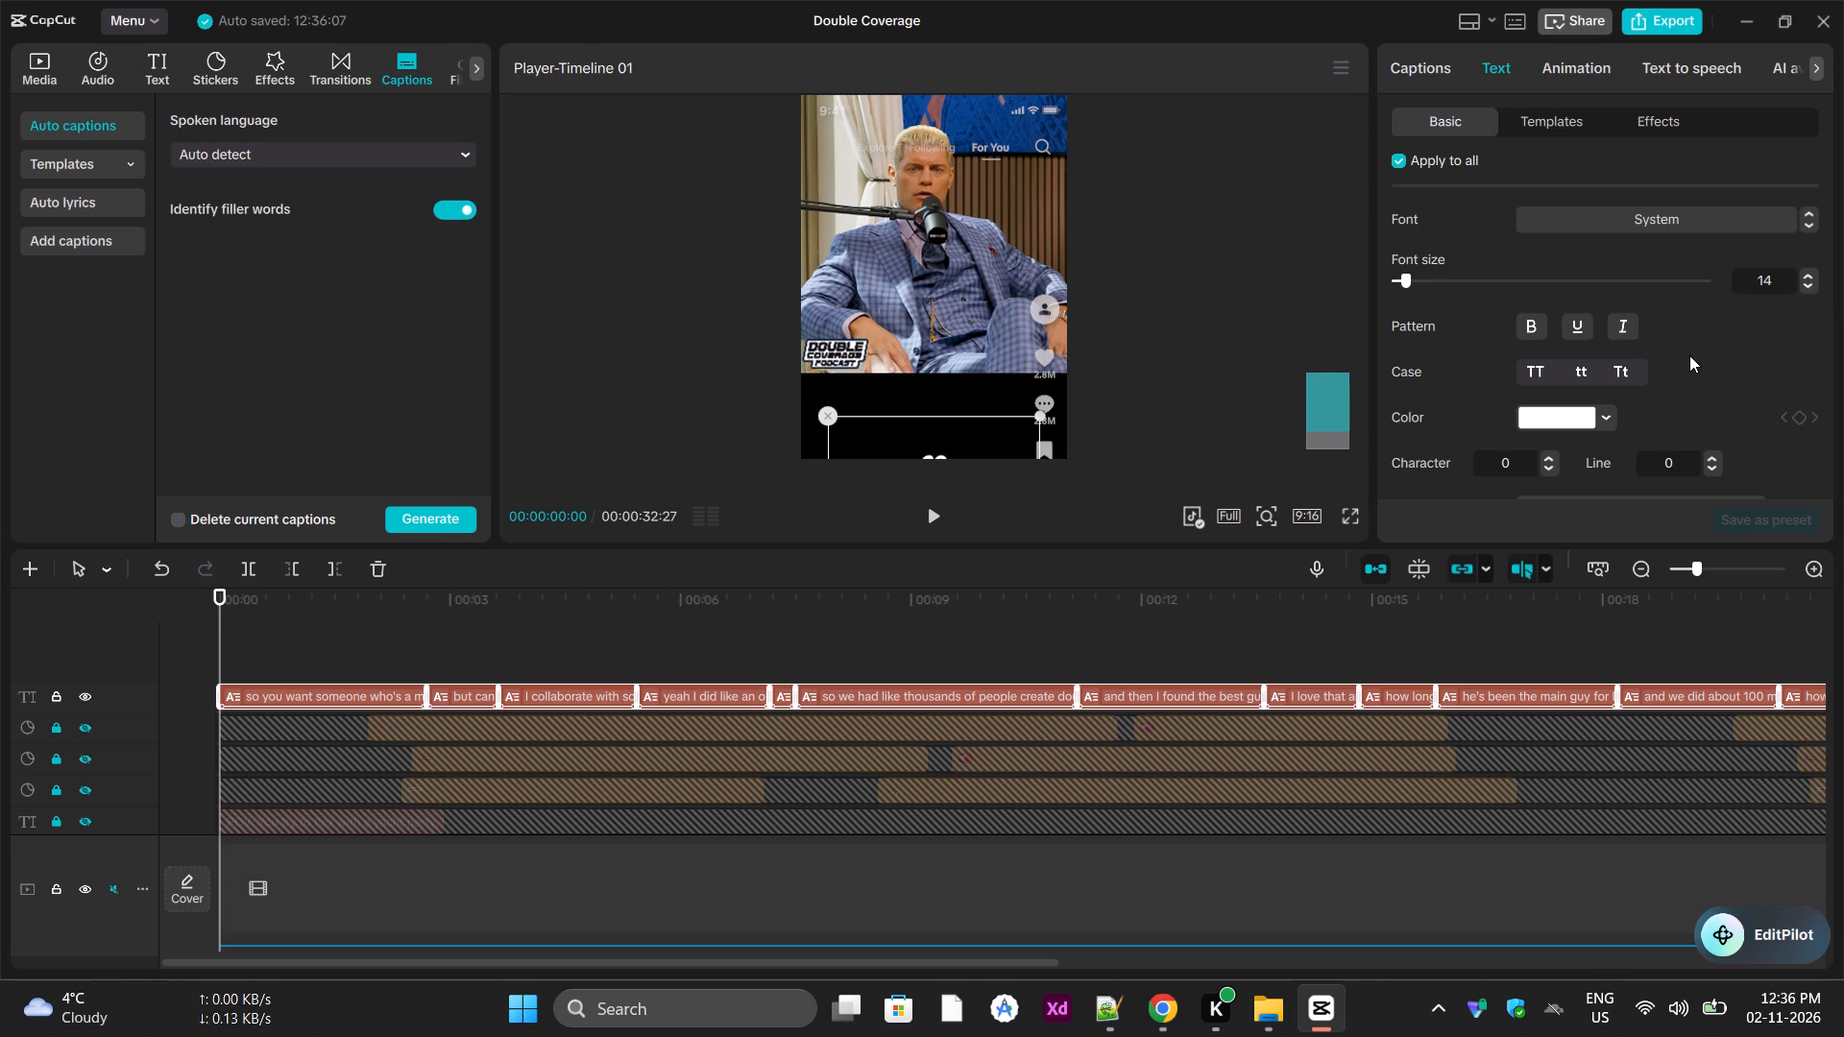
scroll(1689, 355, down, 3)
click(1545, 337)
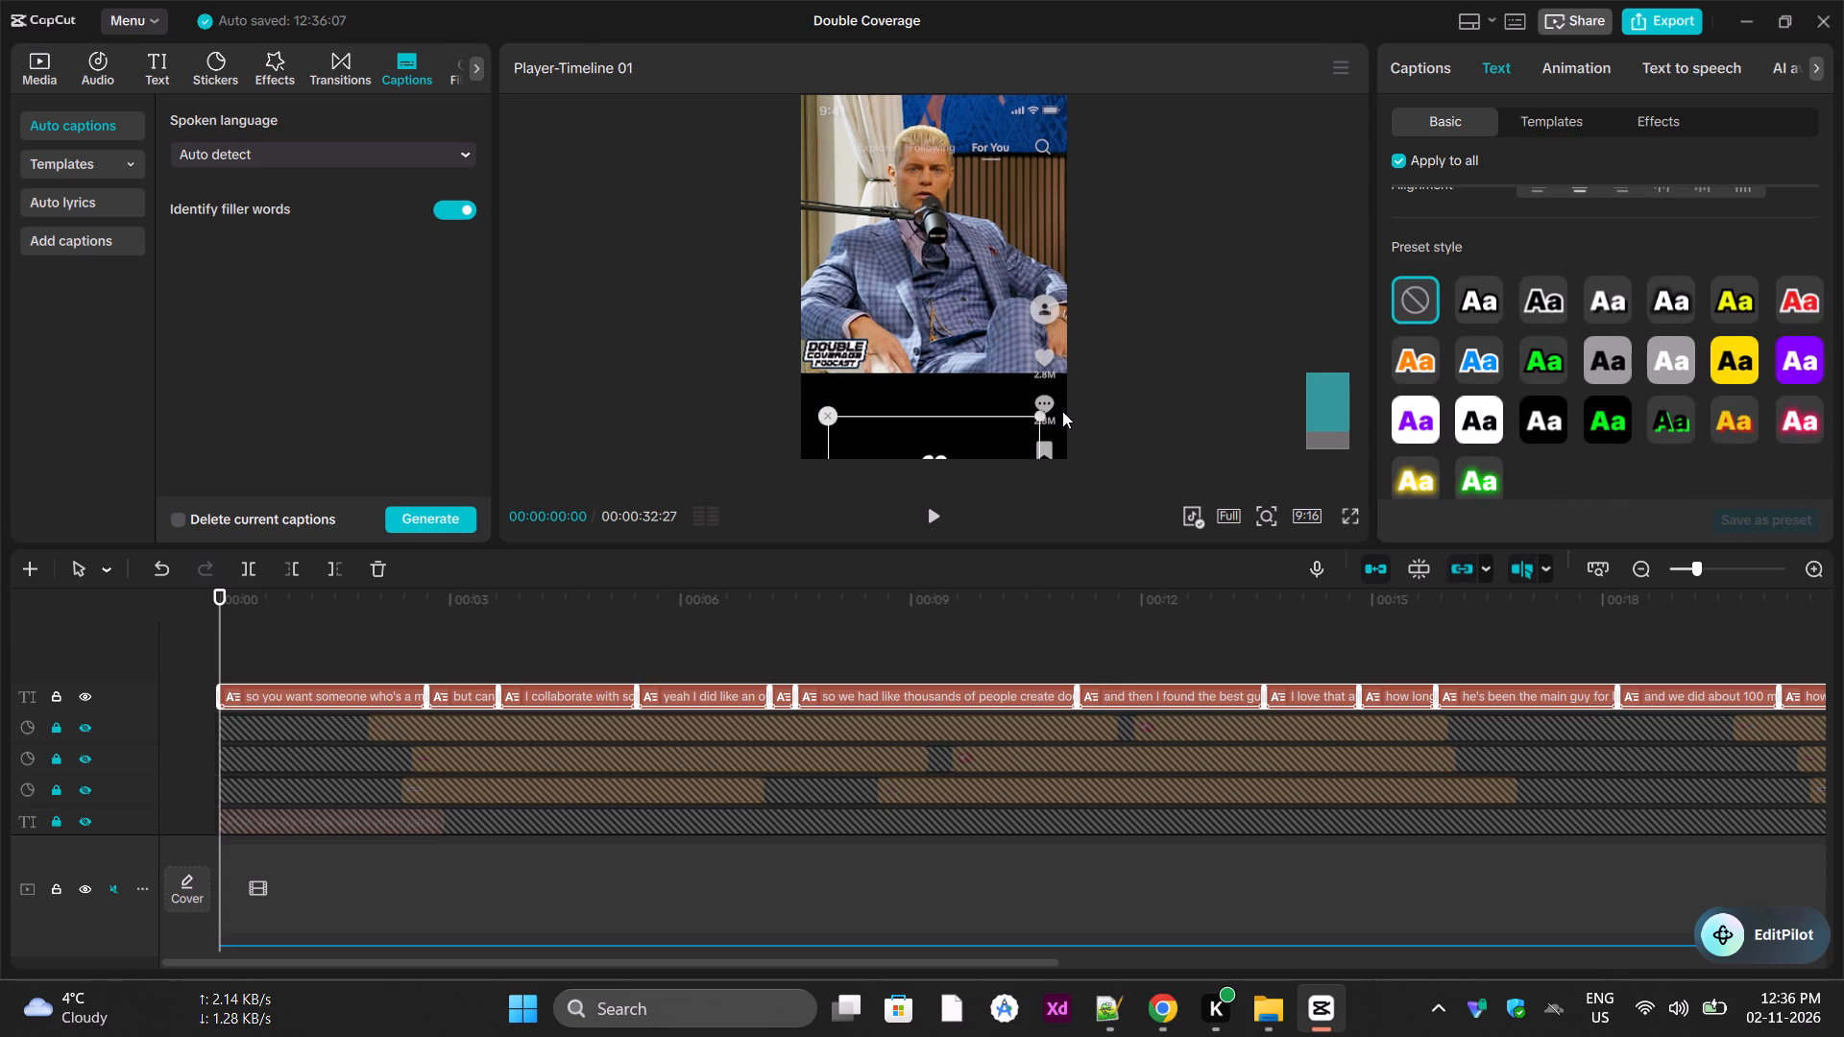
click(1542, 358)
Move the captions up so they sit horizontally centred over the bottom edge of the video picture.
drag(928, 437, 935, 365)
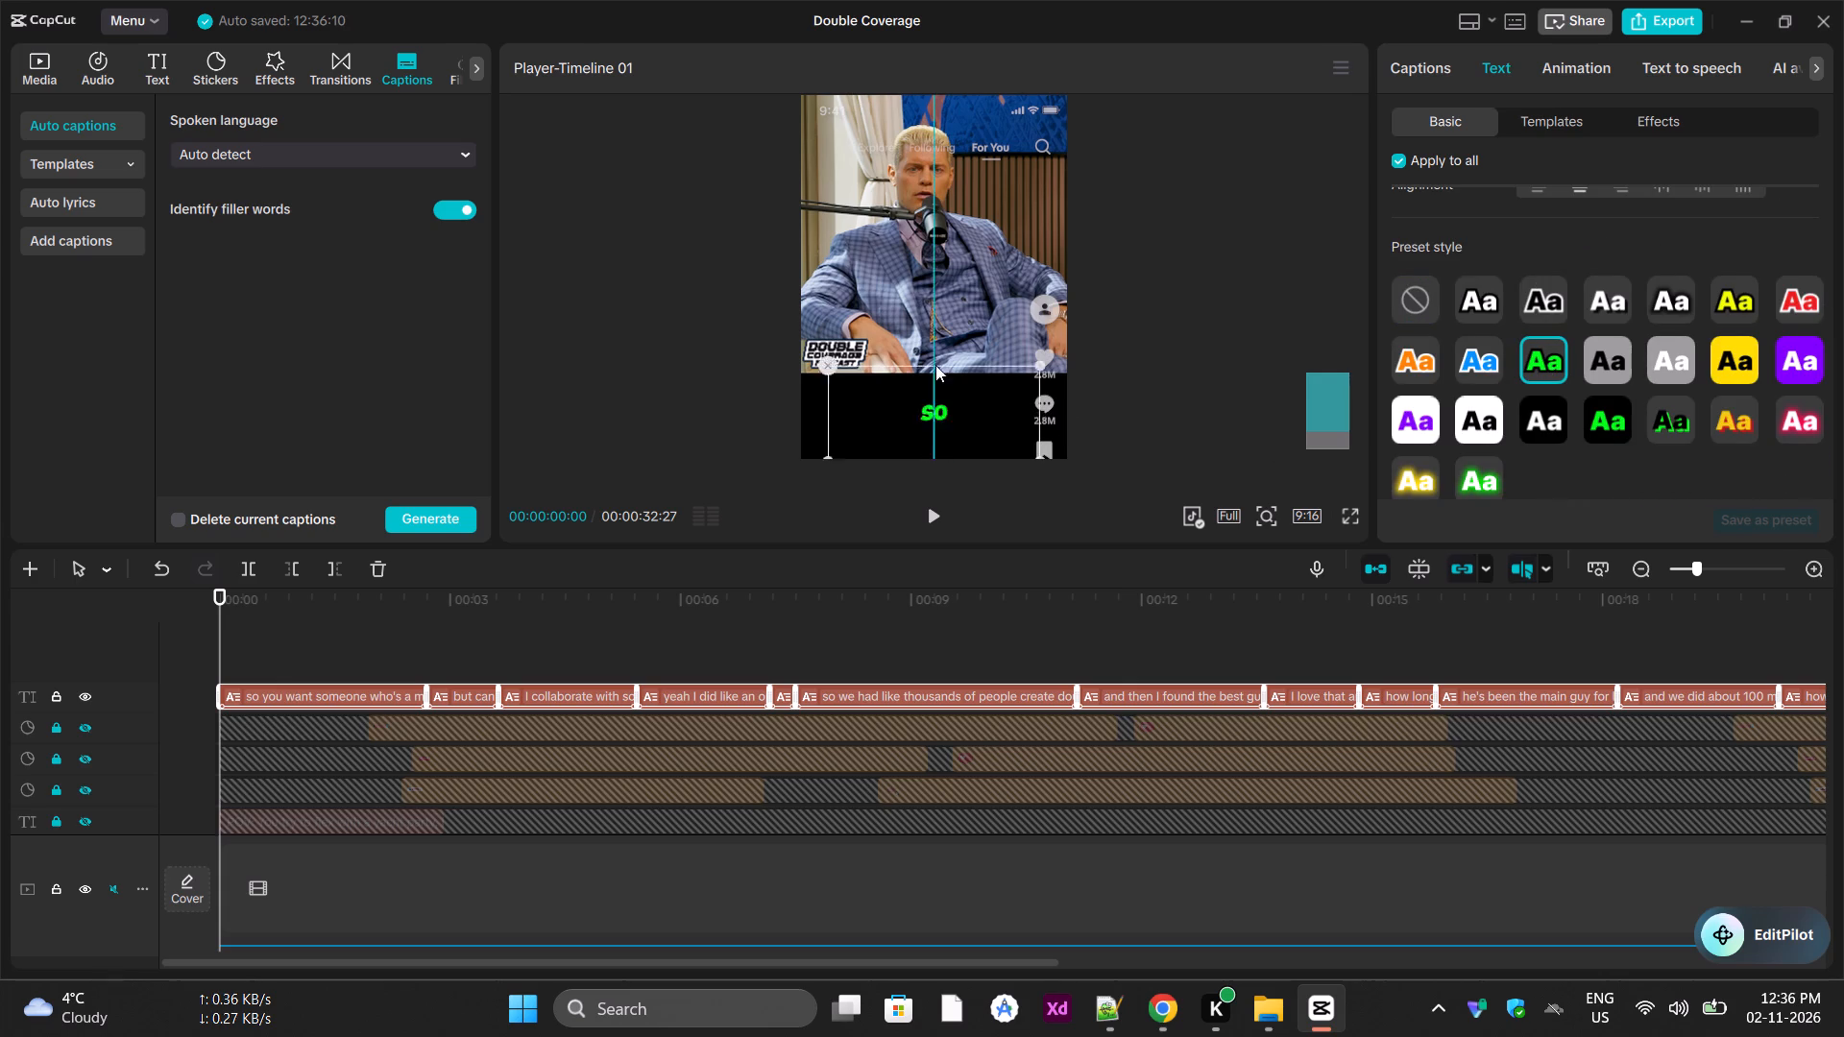
drag(935, 365, 928, 347)
ctrl+scroll(930, 380, up, 2)
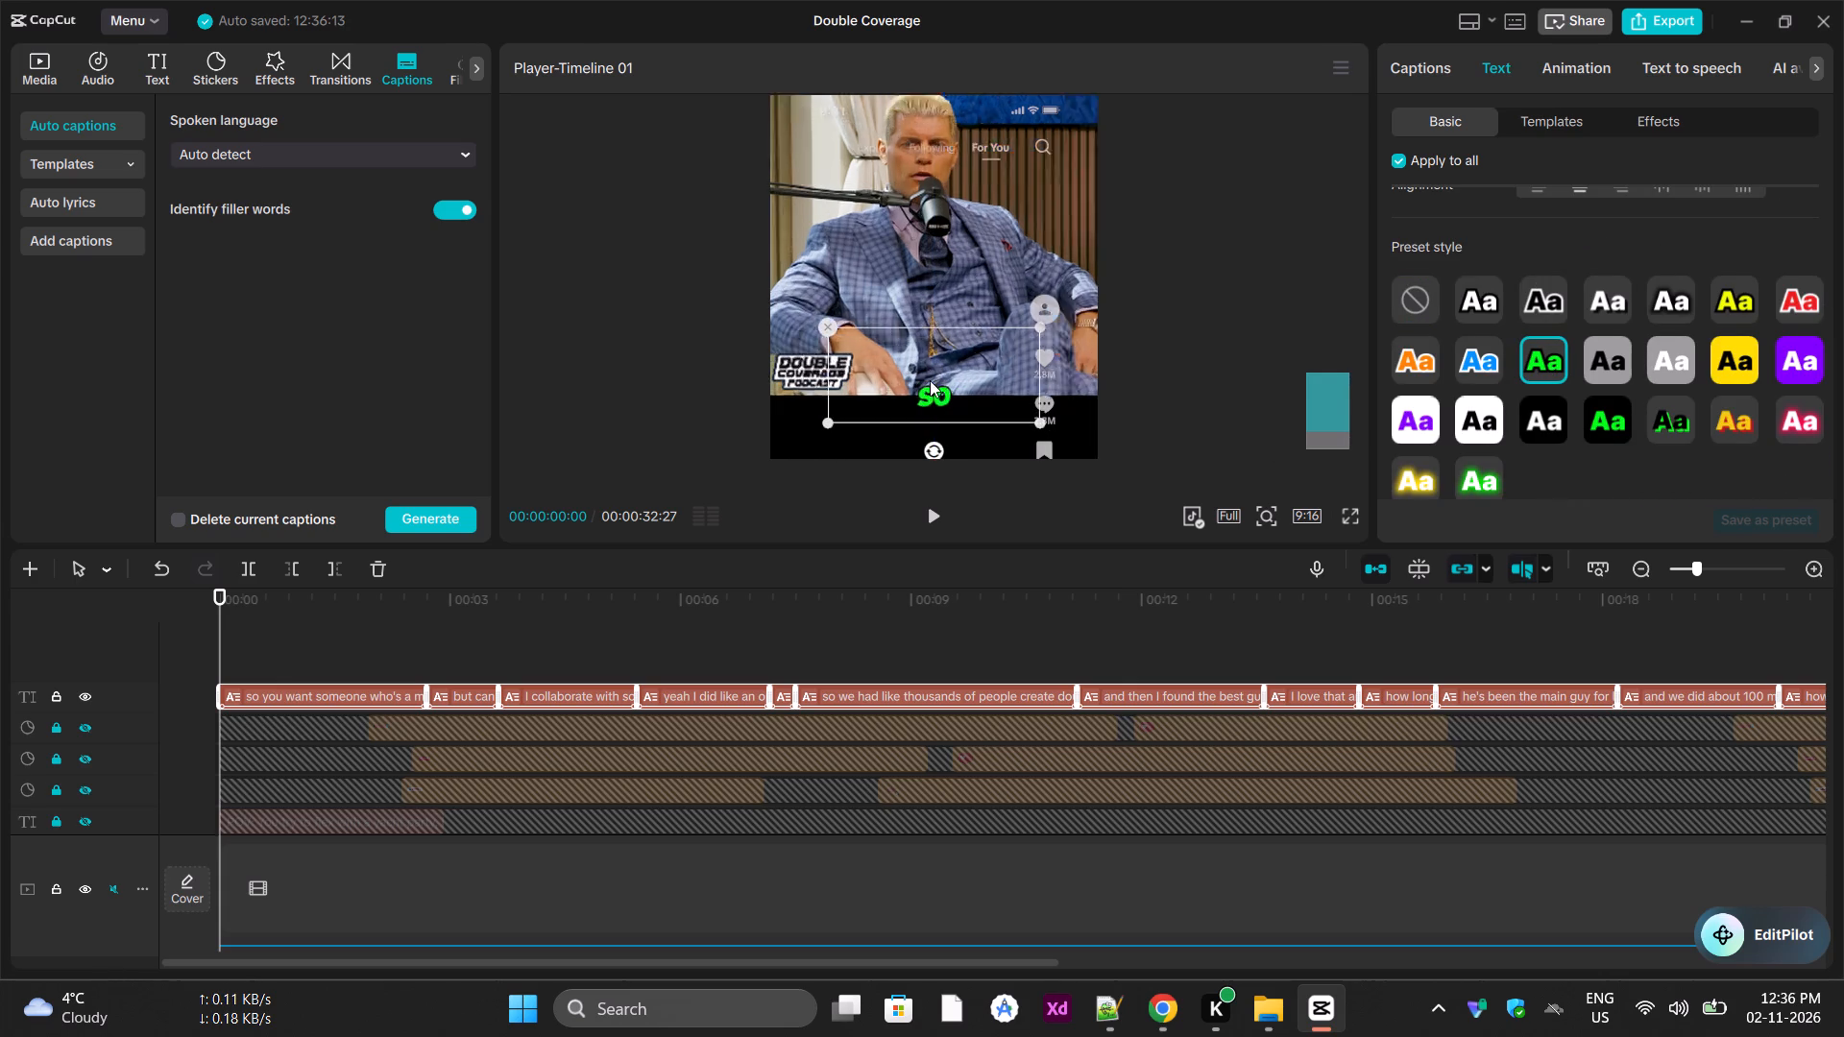
ctrl+scroll(930, 380, up, 11)
scroll(930, 380, down, 8)
scroll(930, 380, up, 5)
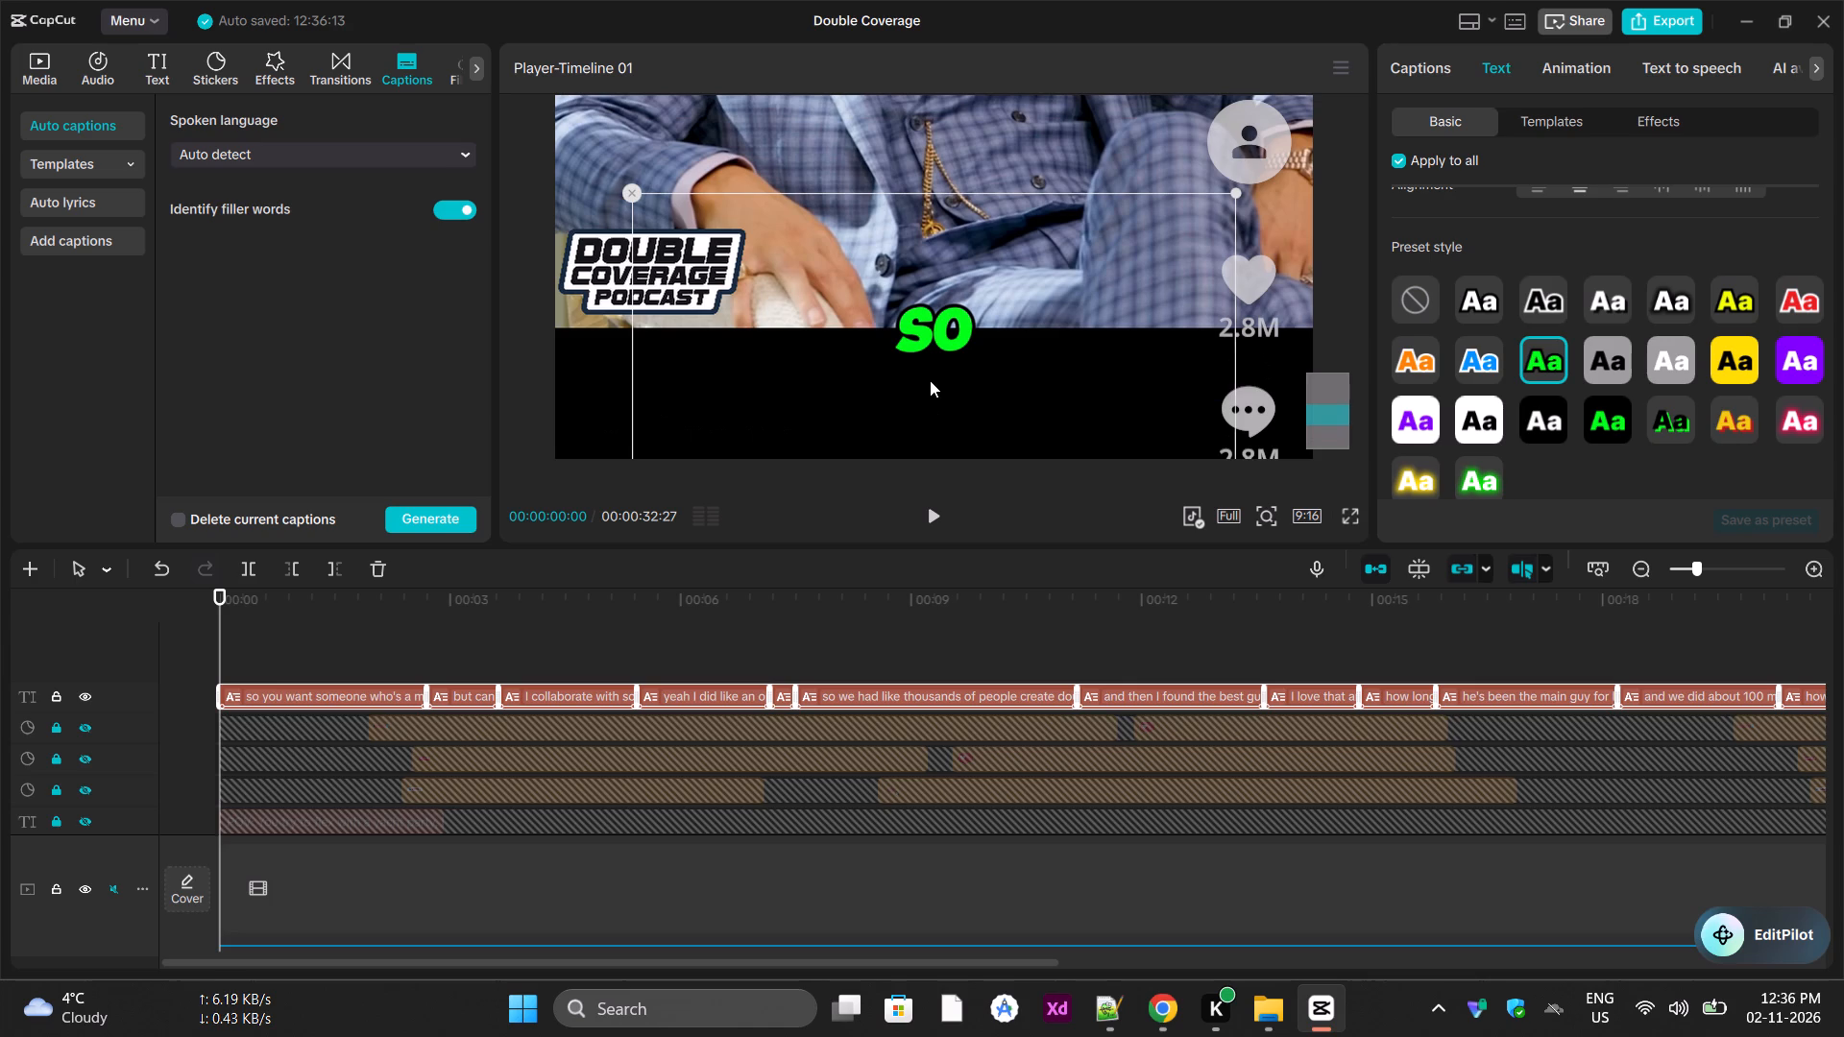
click(945, 355)
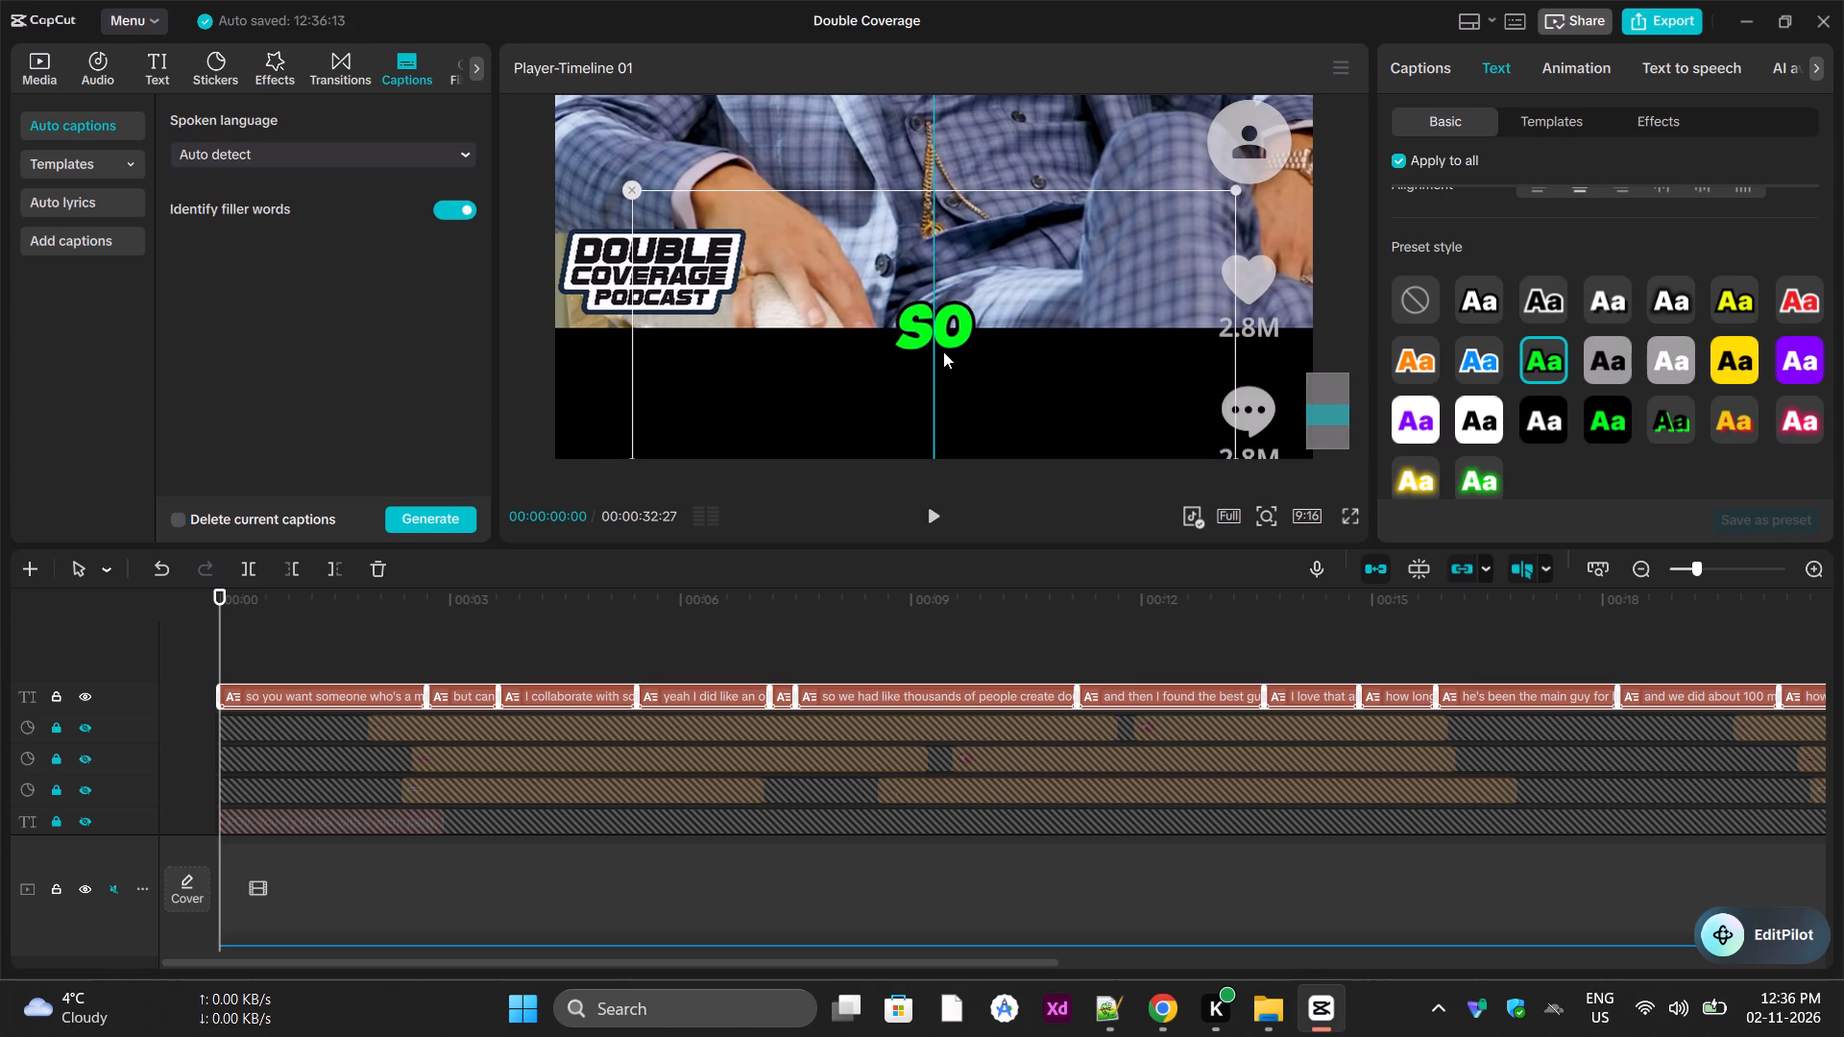
ctrl+scroll(871, 393, down, 6)
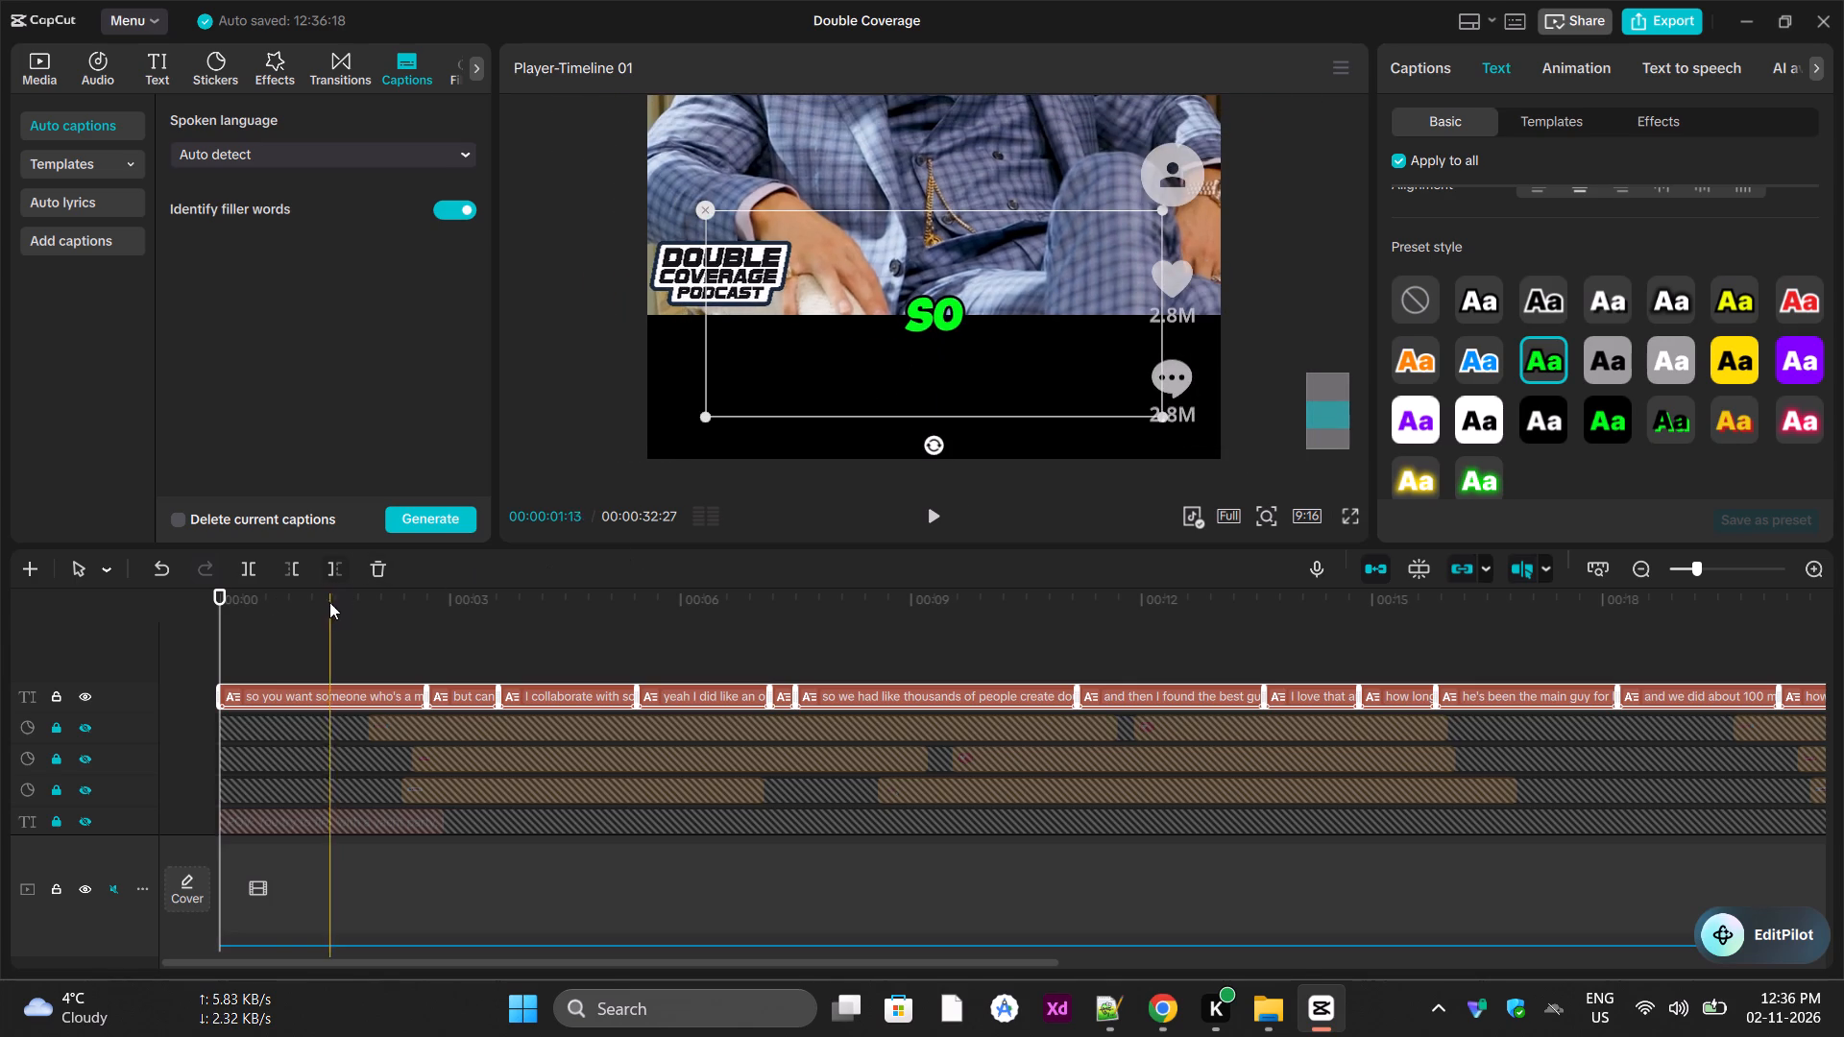
Start playback from the beginning of the short and lock the caption track.
drag(328, 602, 136, 583)
key(space)
click(56, 695)
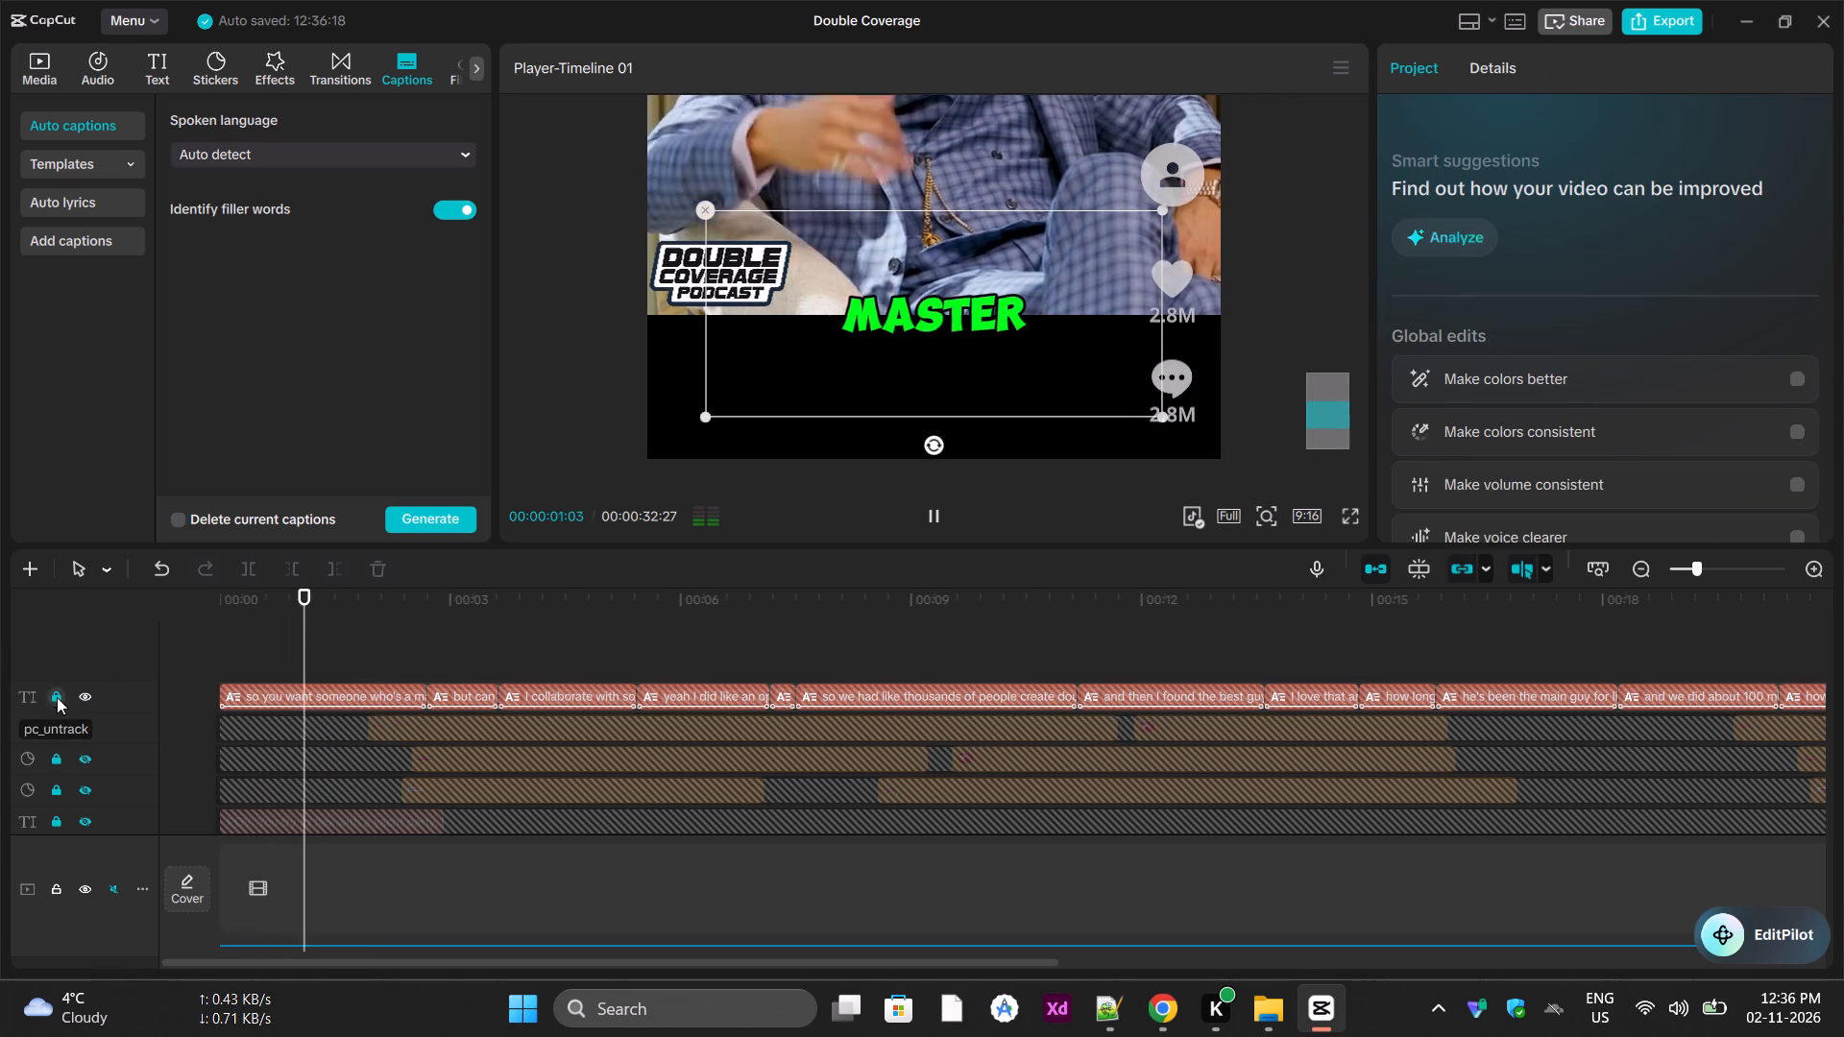
Watch the captioned short through to its end and replay the final seconds to check the caption styling and placement.
ctrl+scroll(967, 290, down, 13)
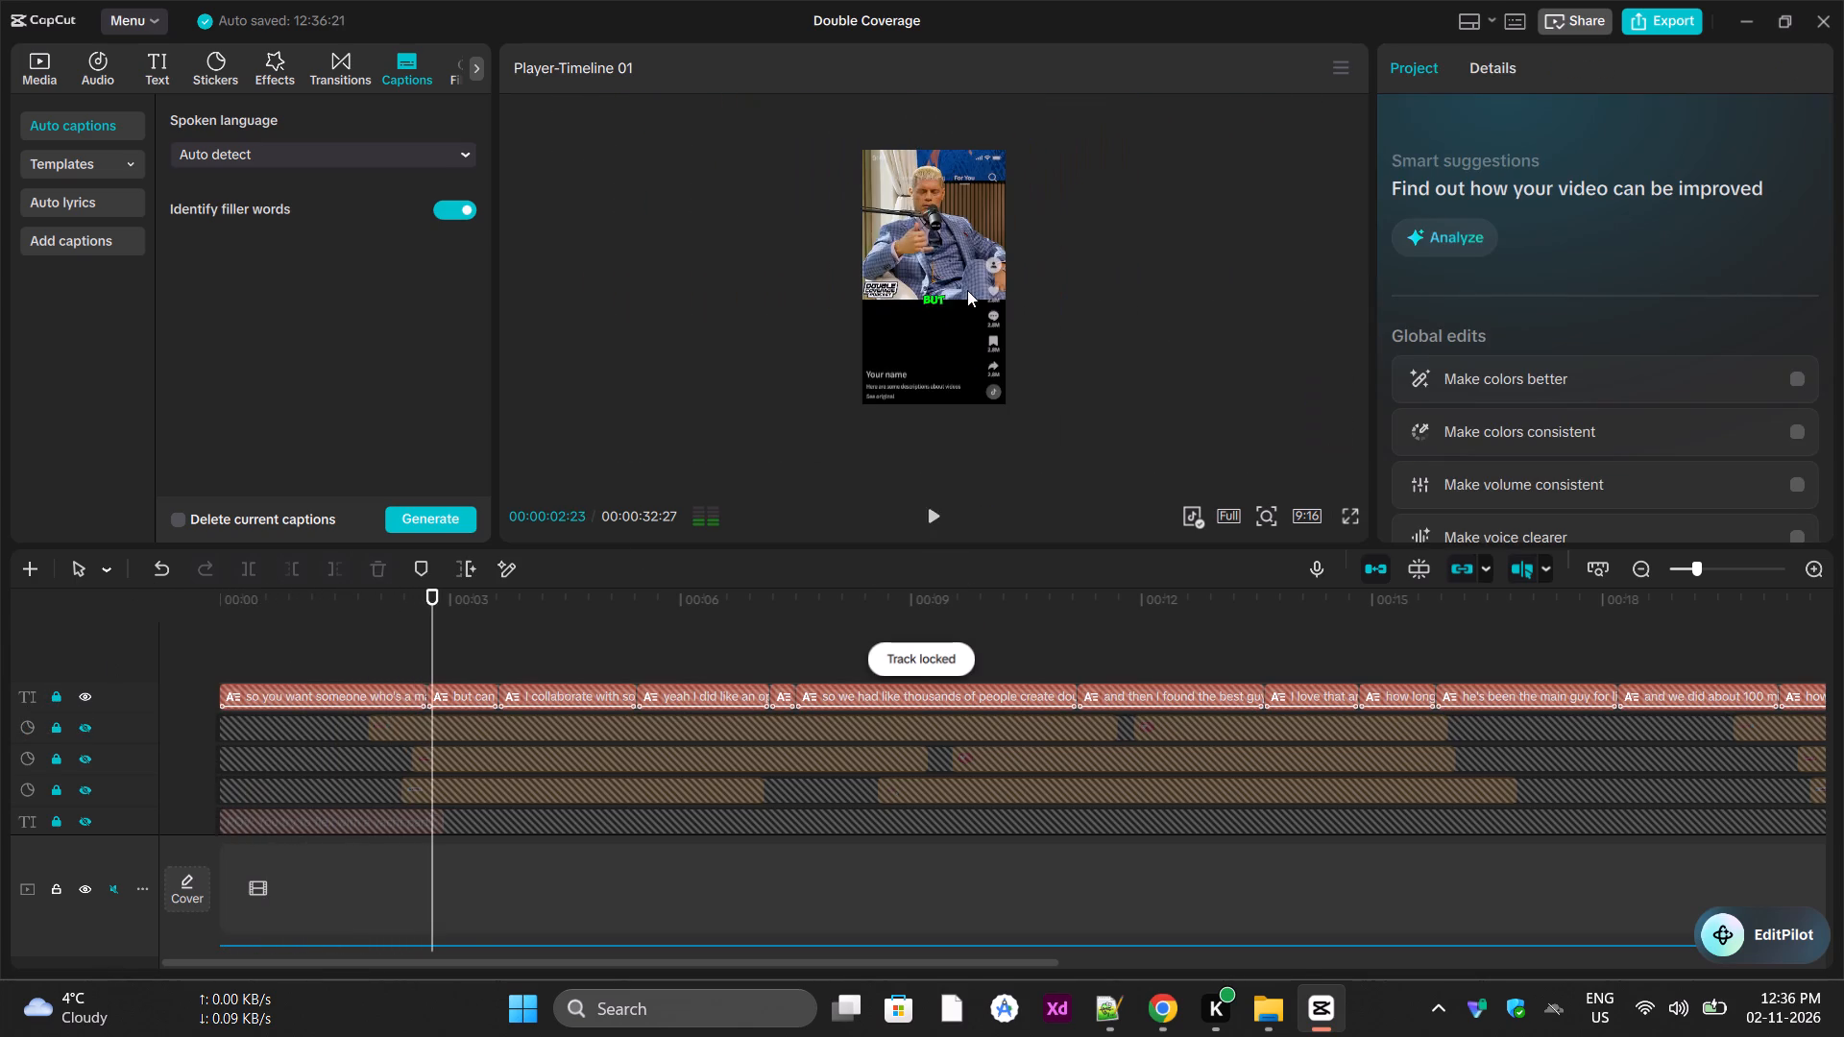
ctrl+scroll(919, 322, up, 4)
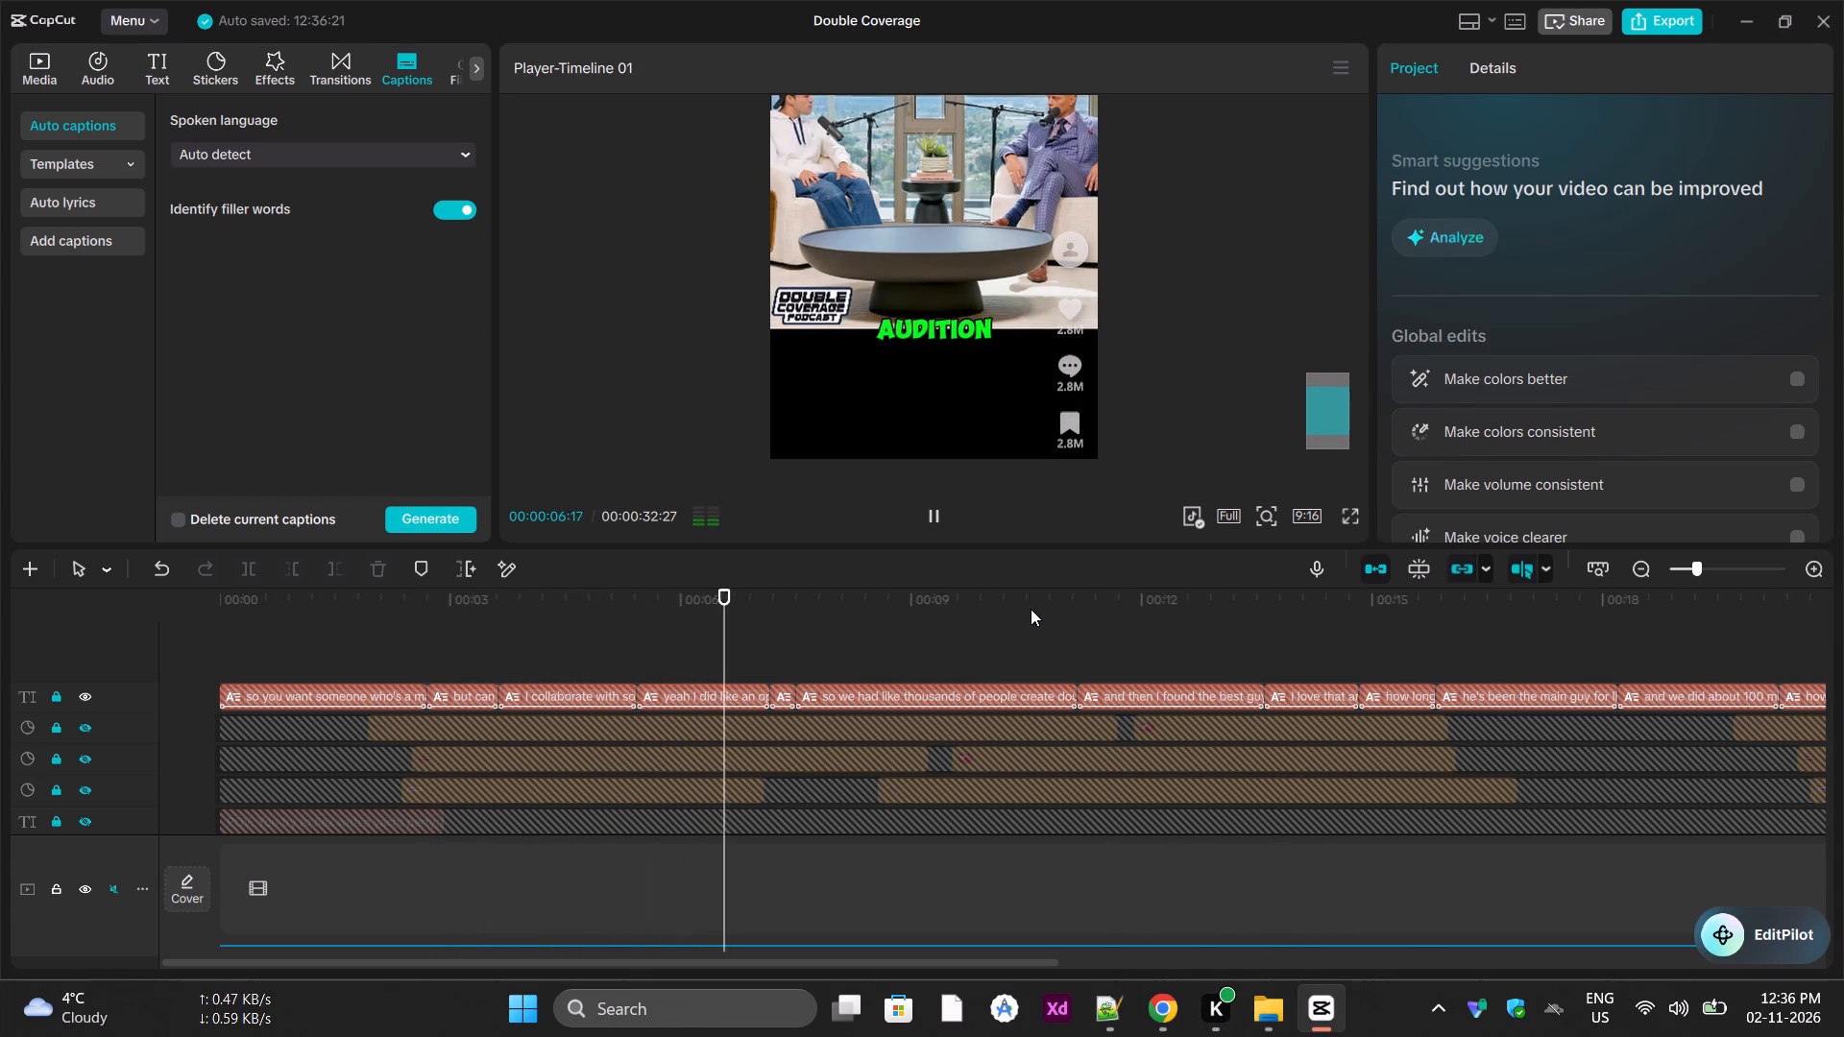
ctrl+scroll(889, 674, down, 10)
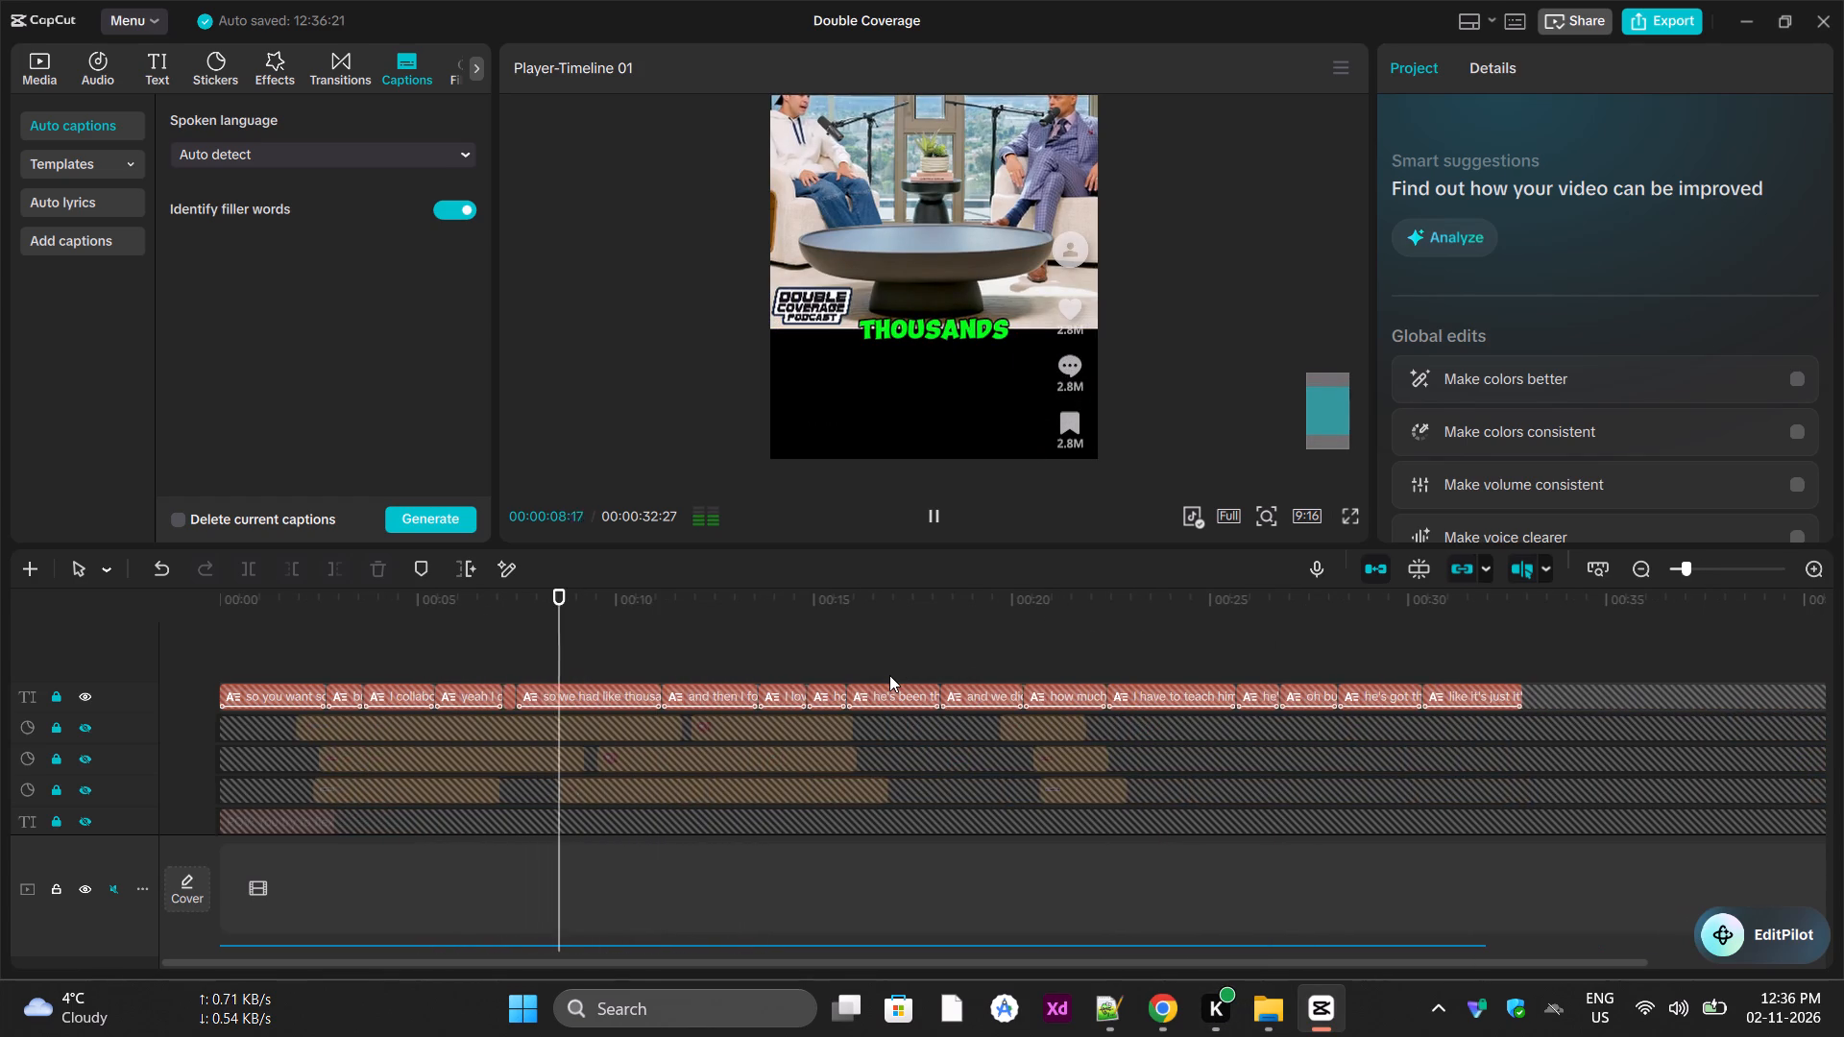
scroll(1308, 153, up, 4)
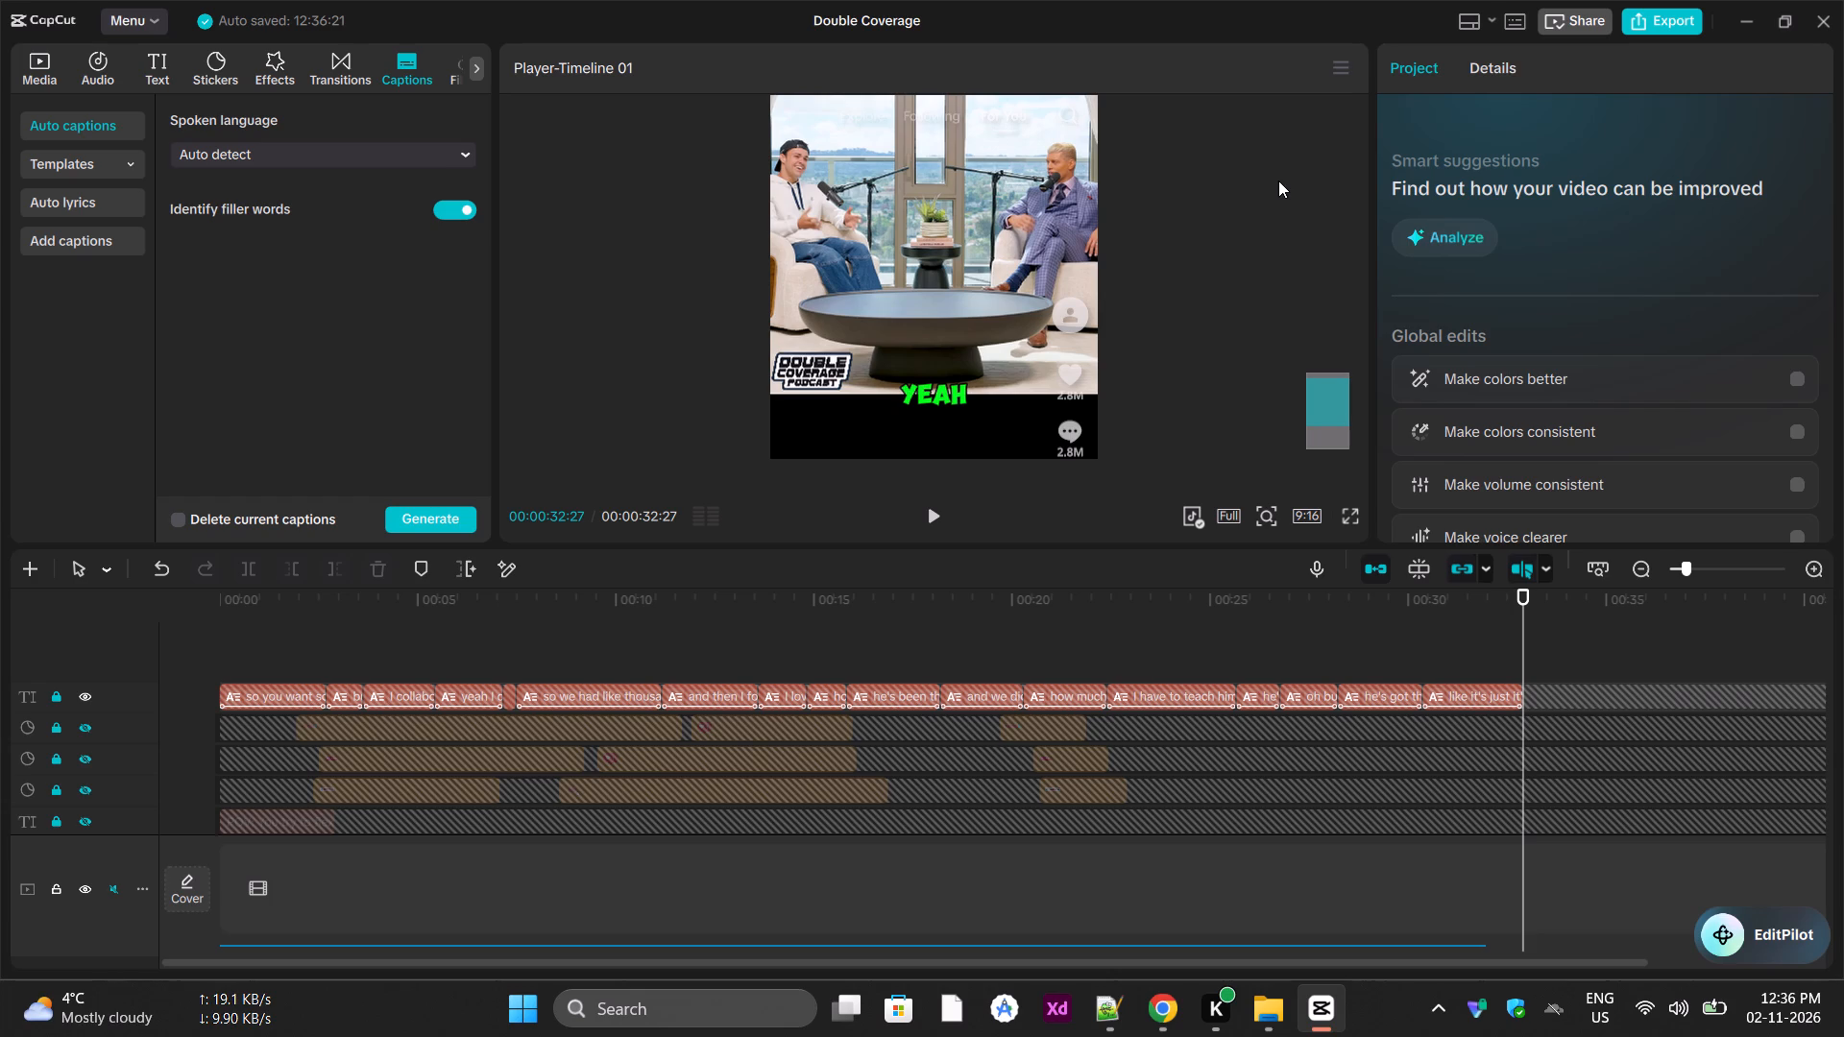
click(1450, 615)
key(space)
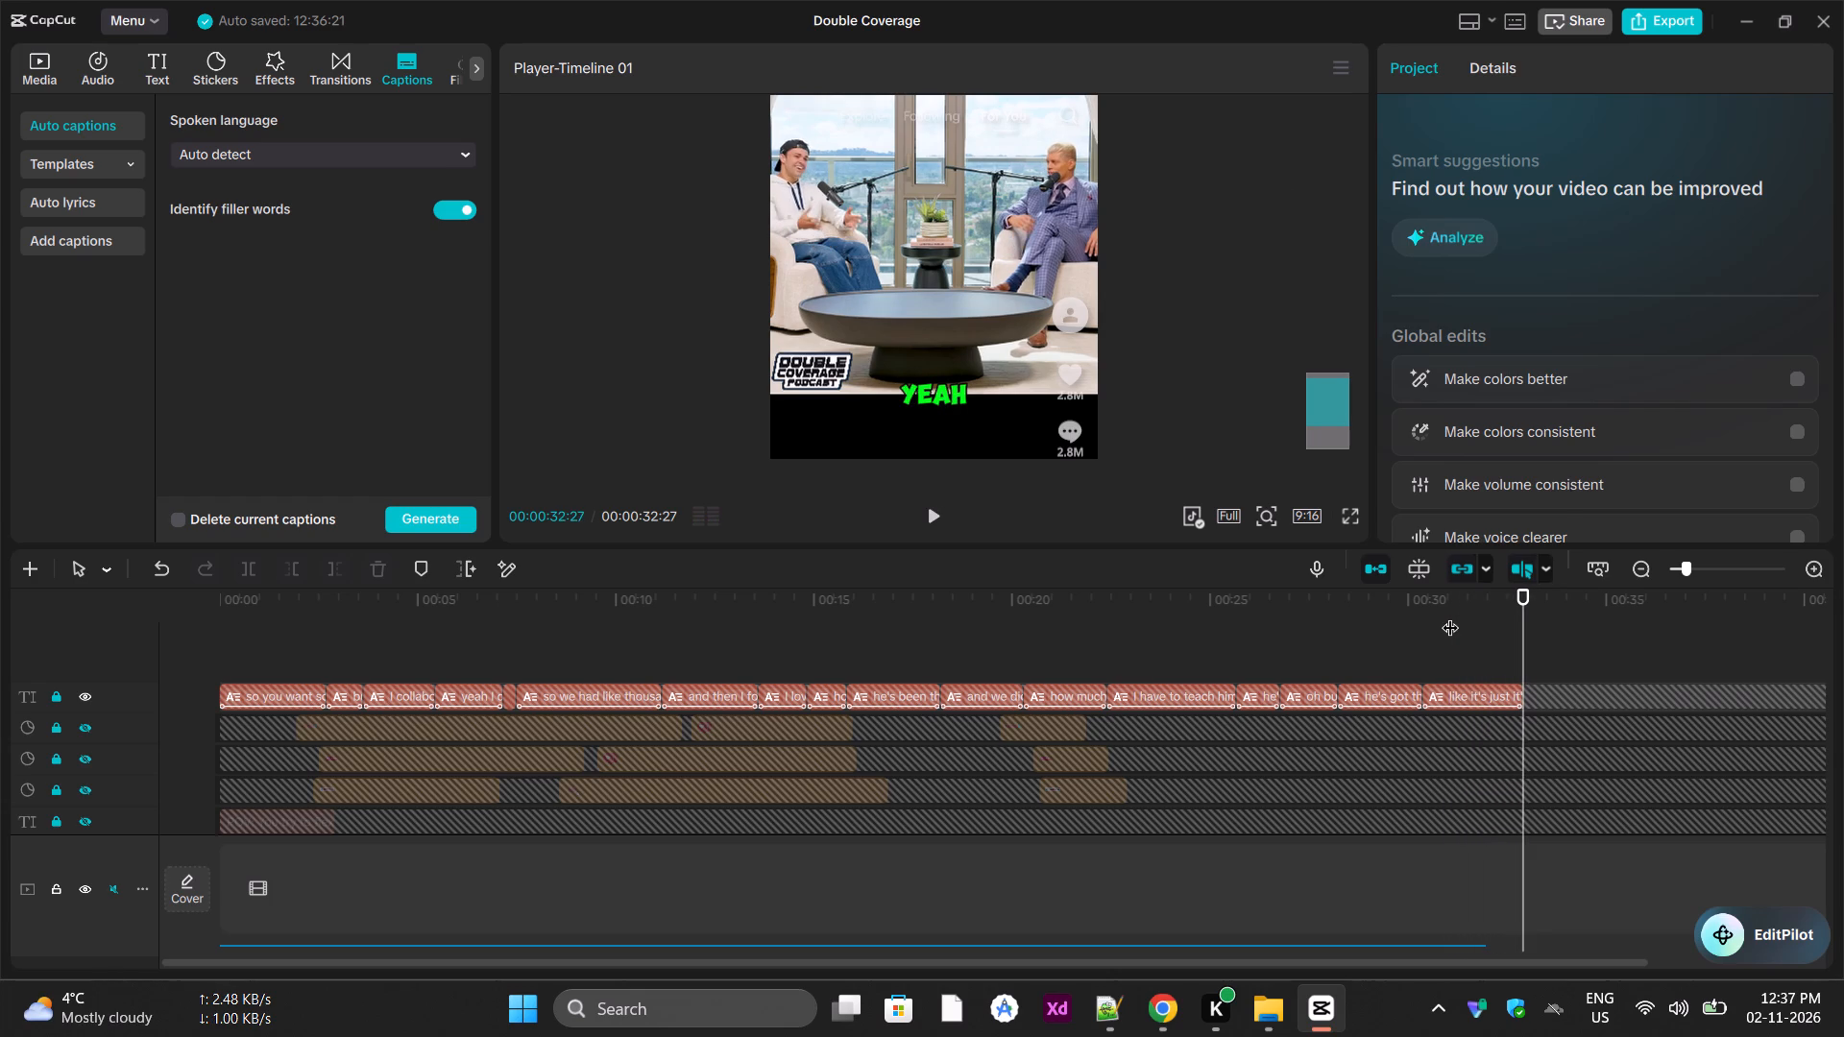
click(1450, 615)
click(1367, 615)
key(space)
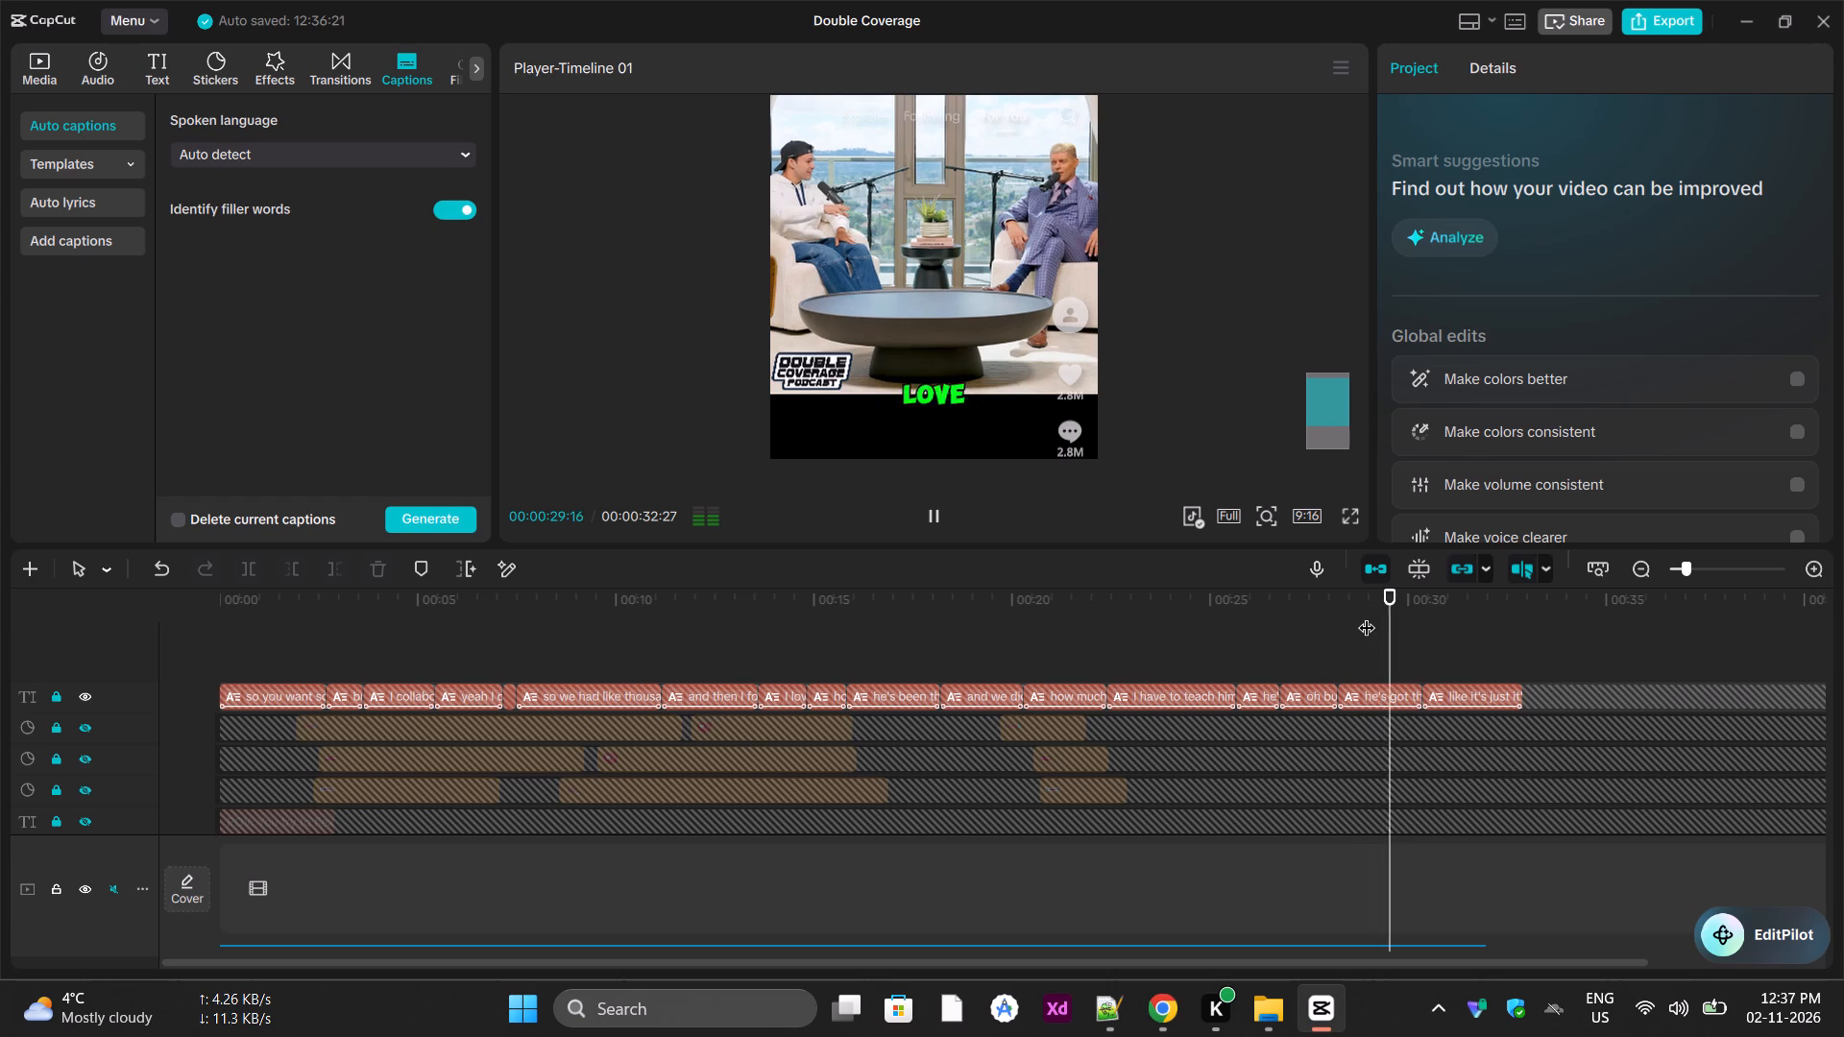